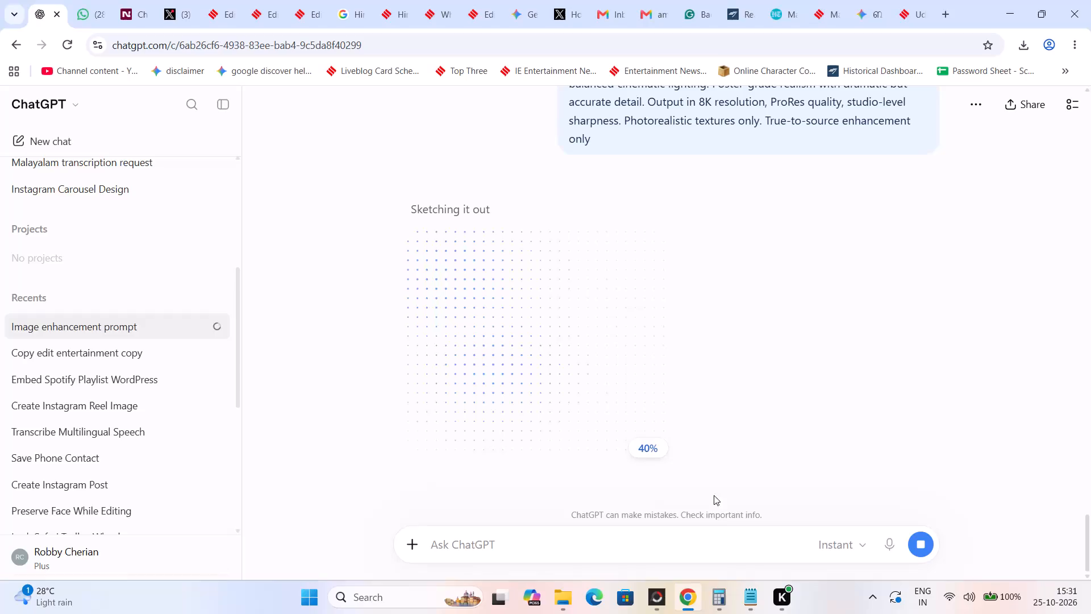
left_click(663, 596)
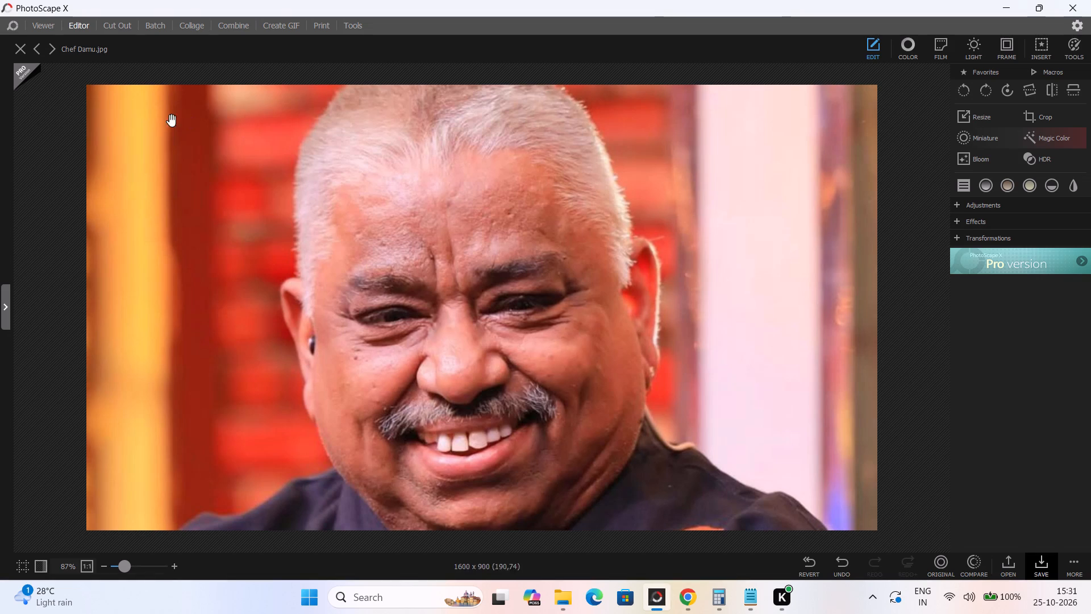
left_click(19, 52)
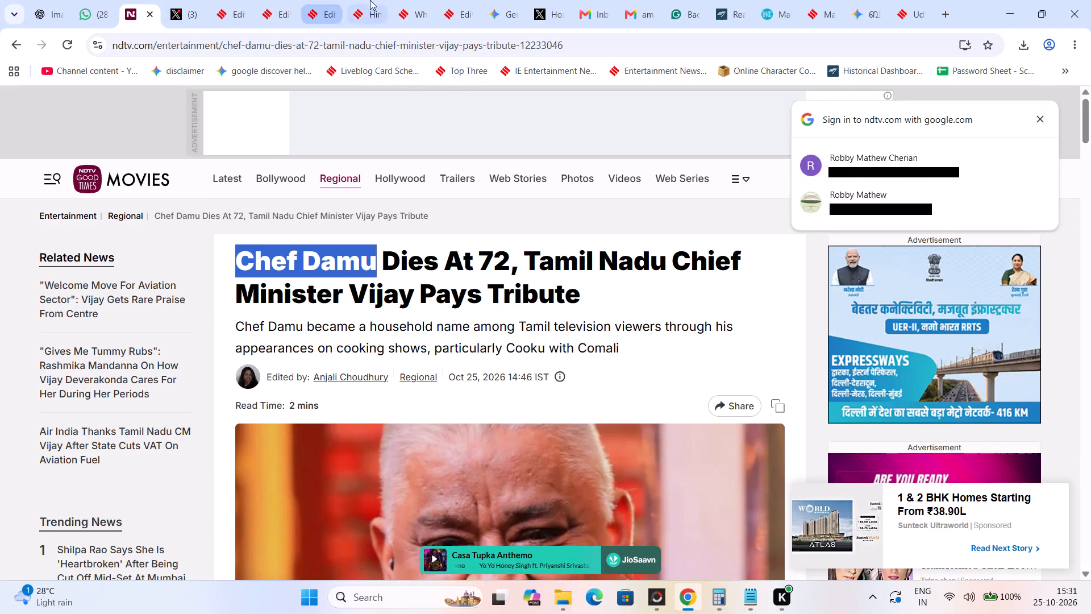
left_click(371, 0)
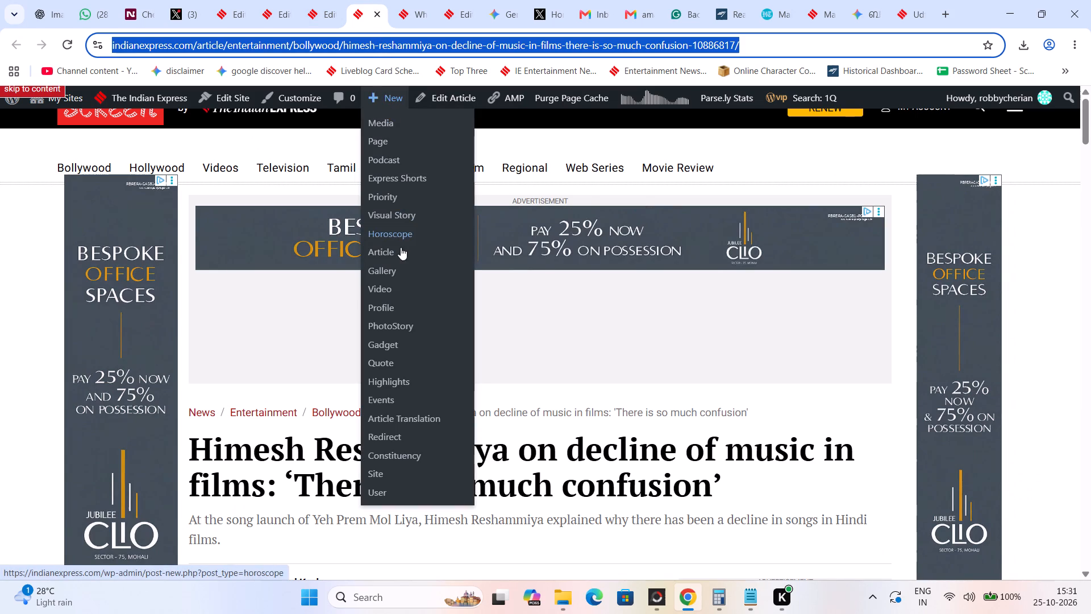
left_click(401, 247)
Copy the NDTV headline "Chef Damu Dies At 72, Tamil Nadu Chief Minister Vijay Pays Tribute" into the new article's title.
left_click(132, 0)
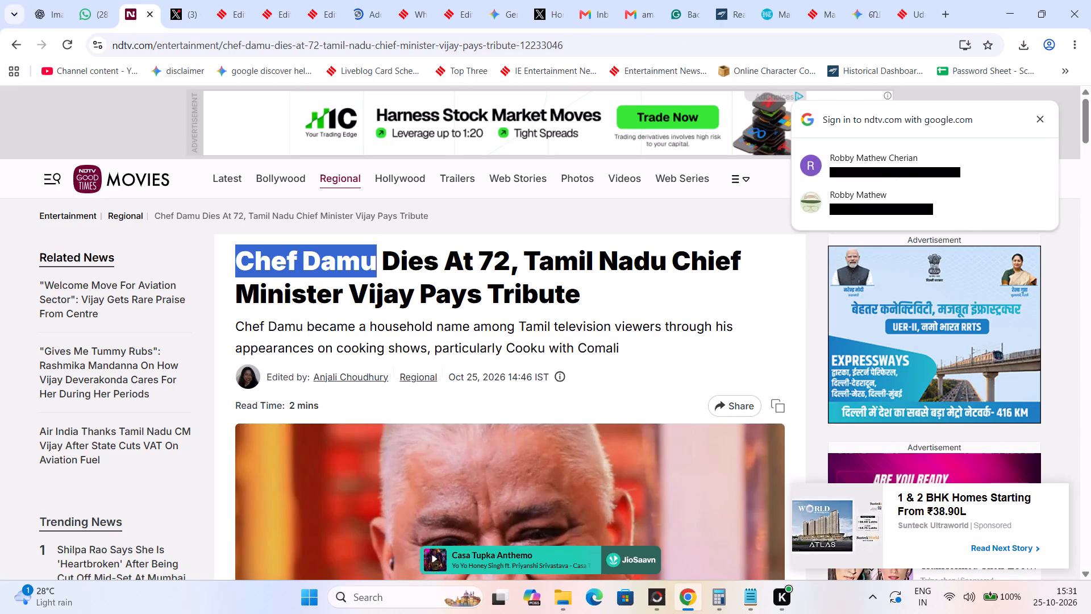
left_click_drag(508, 262, 399, 262)
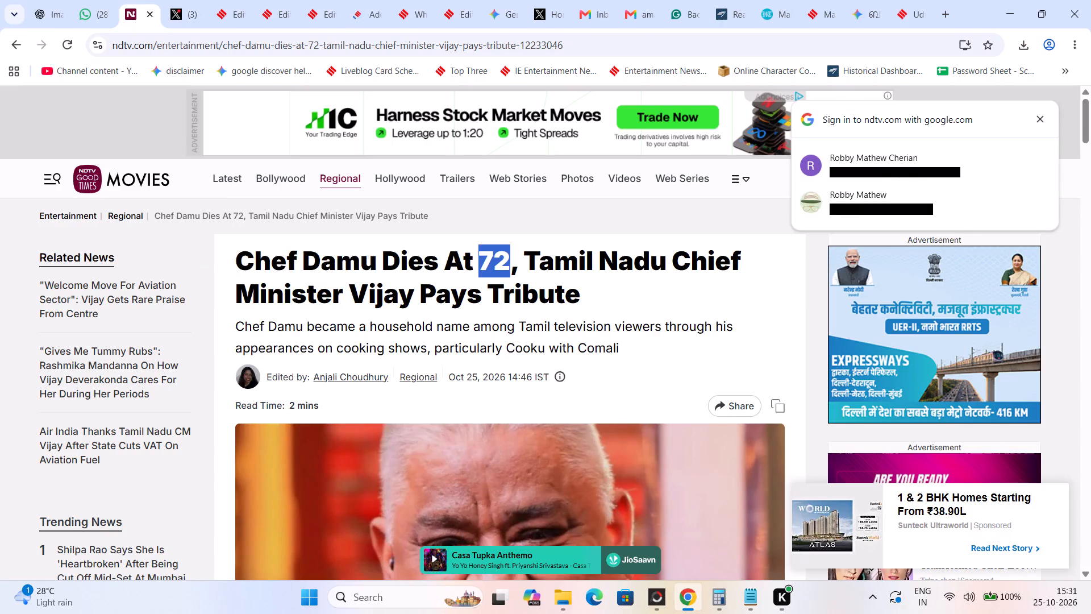
left_click_drag(399, 262, 253, 264)
triple_click(355, 279)
left_click(358, 281)
key("ctrl+c")
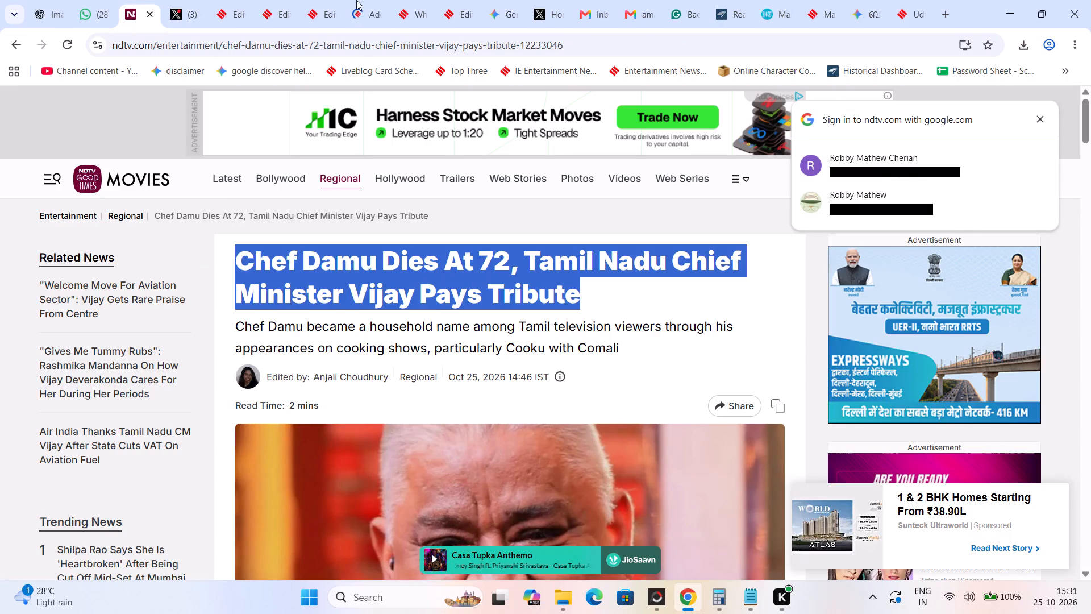
left_click(356, 0)
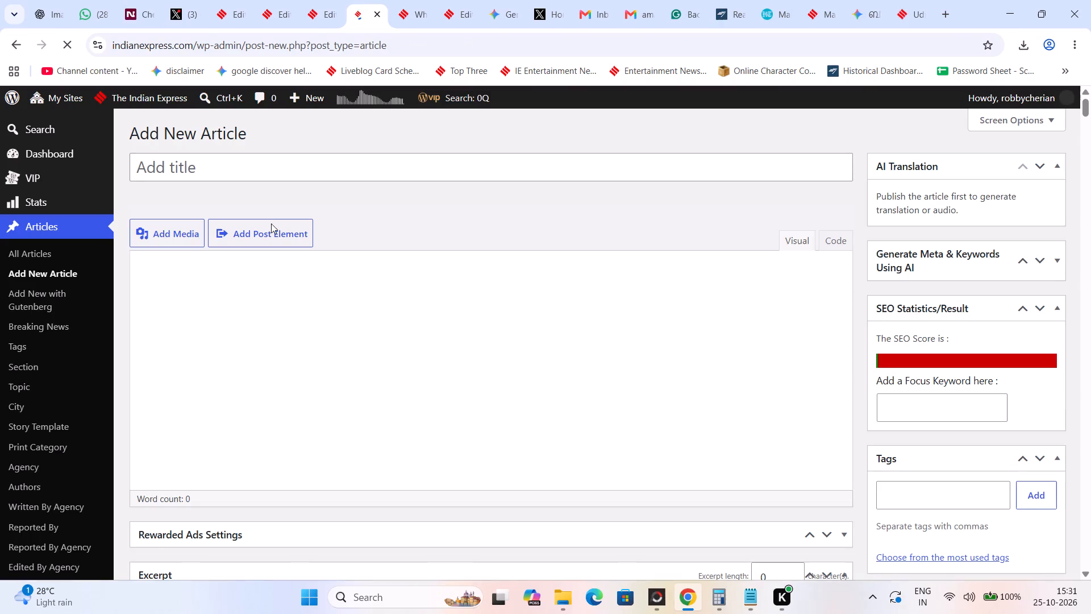
left_click(259, 163)
key("ctrl+v")
Lowercase "dies at" in the article title and delete "Tamil Nadu Chief Minister" before Vijay.
left_click_drag(219, 175, 223, 175)
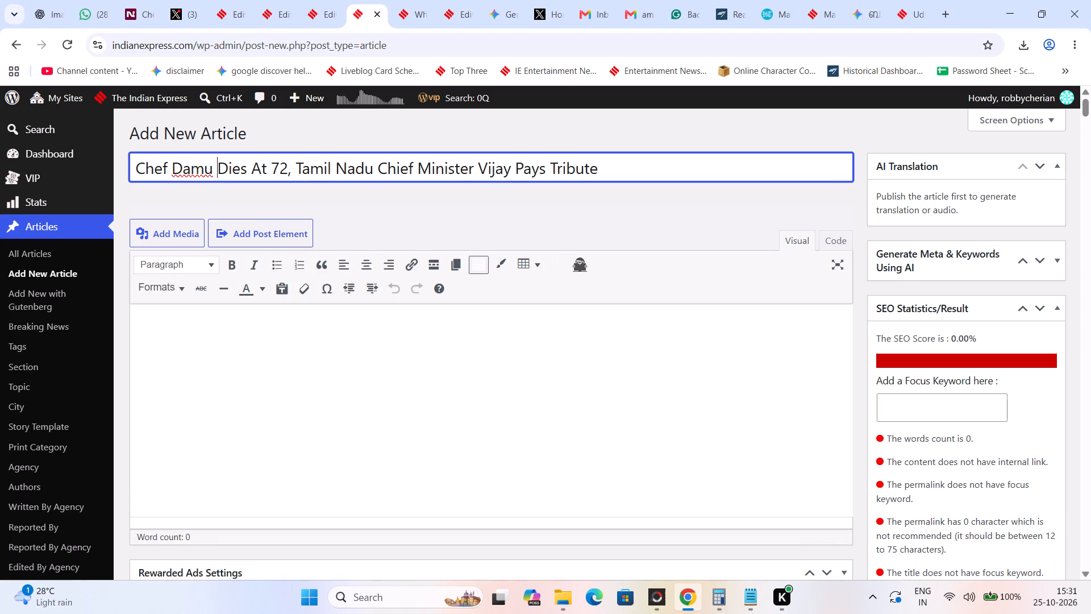
left_click_drag(223, 175, 224, 175)
key("d")
left_click_drag(256, 169, 256, 165)
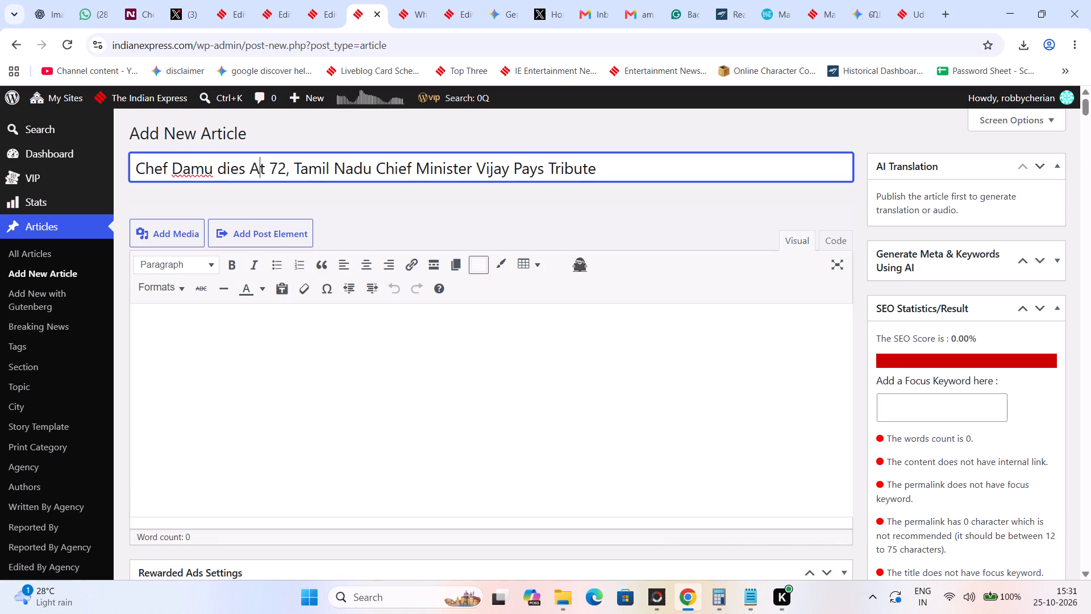
left_click_drag(256, 165, 249, 164)
key("a")
left_click_drag(295, 169, 484, 165)
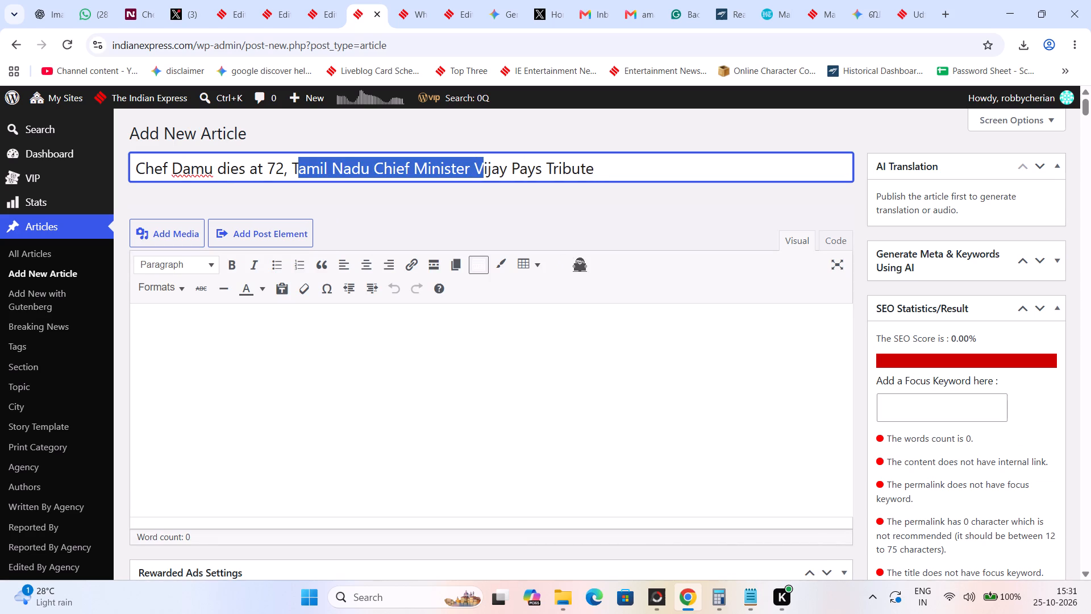
left_click_drag(484, 165, 472, 164)
key("BackSpace")
key("BackSpace")
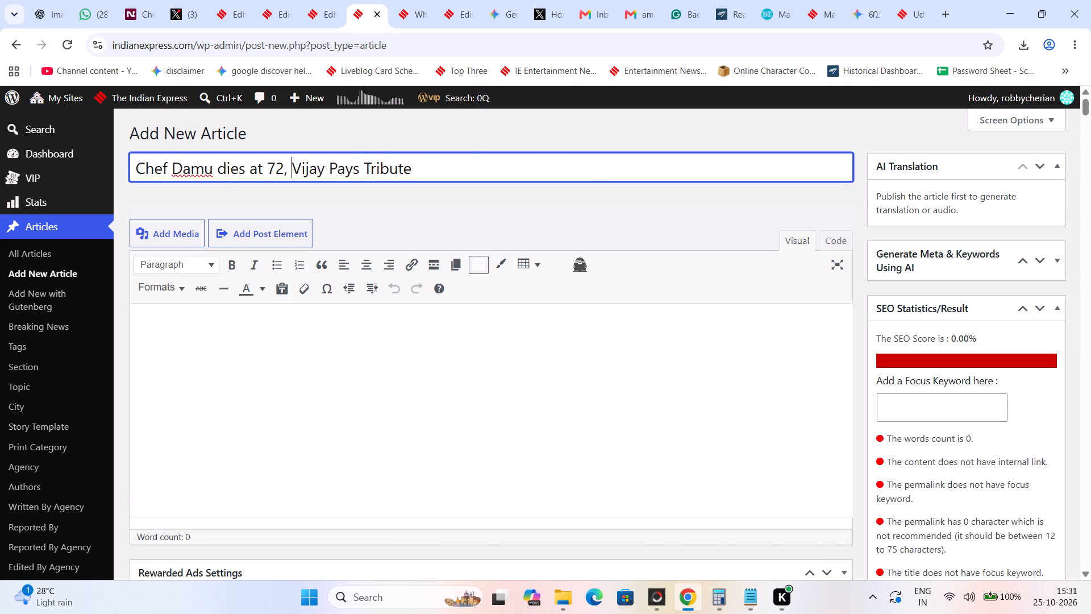
Read the NDTV report on Chef Damu's death, including the tribute quotes and the embedded CMOTamilNadu post.
left_click(140, 0)
scroll(383, 368, "down", 5)
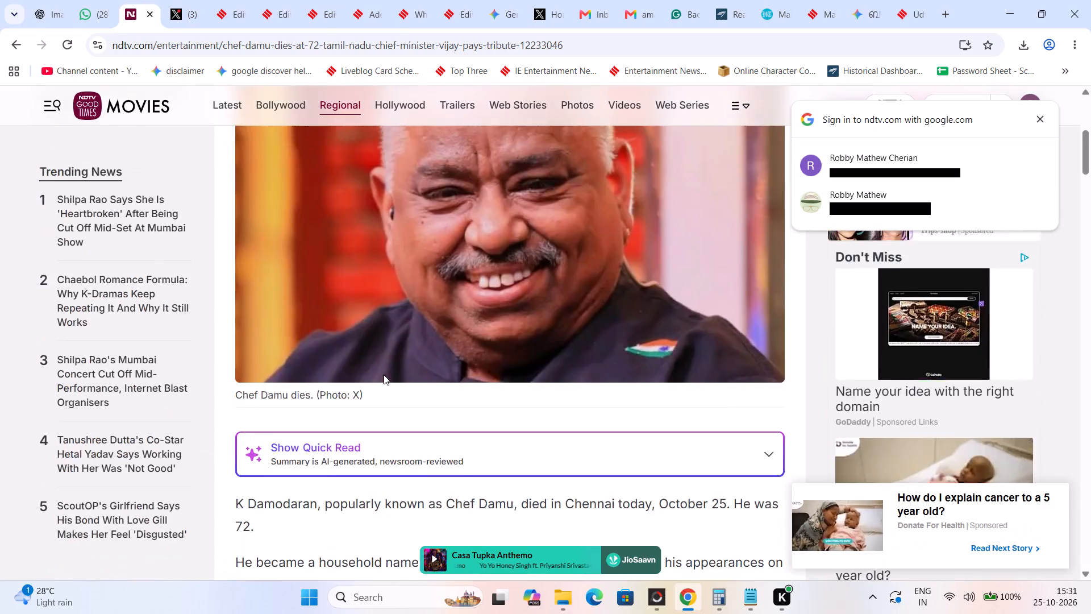
scroll(384, 375, "down", 5)
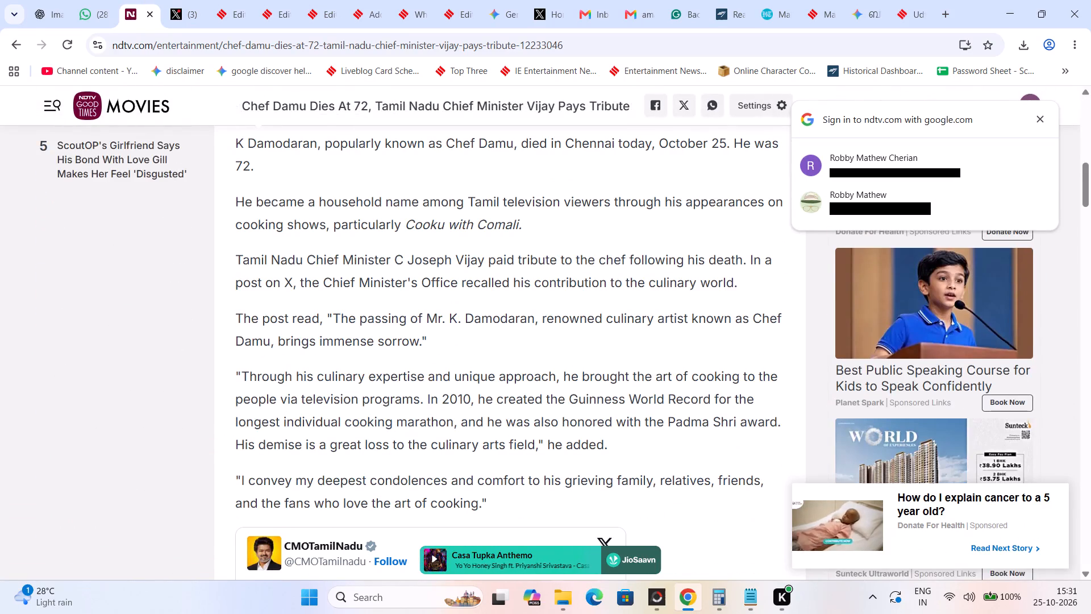
scroll(384, 375, "down", 1)
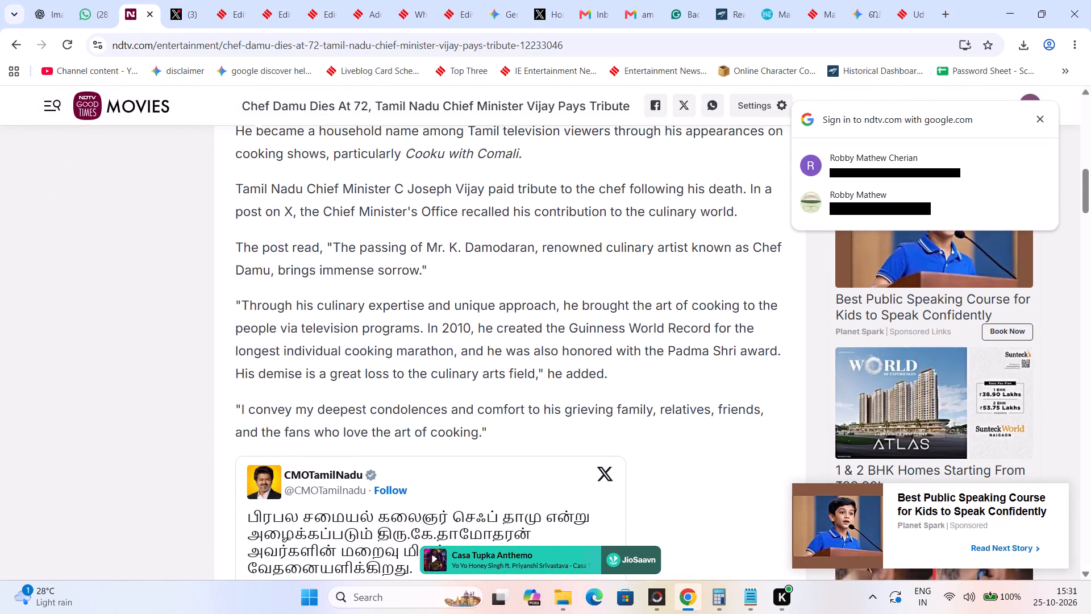
scroll(384, 375, "down", 10)
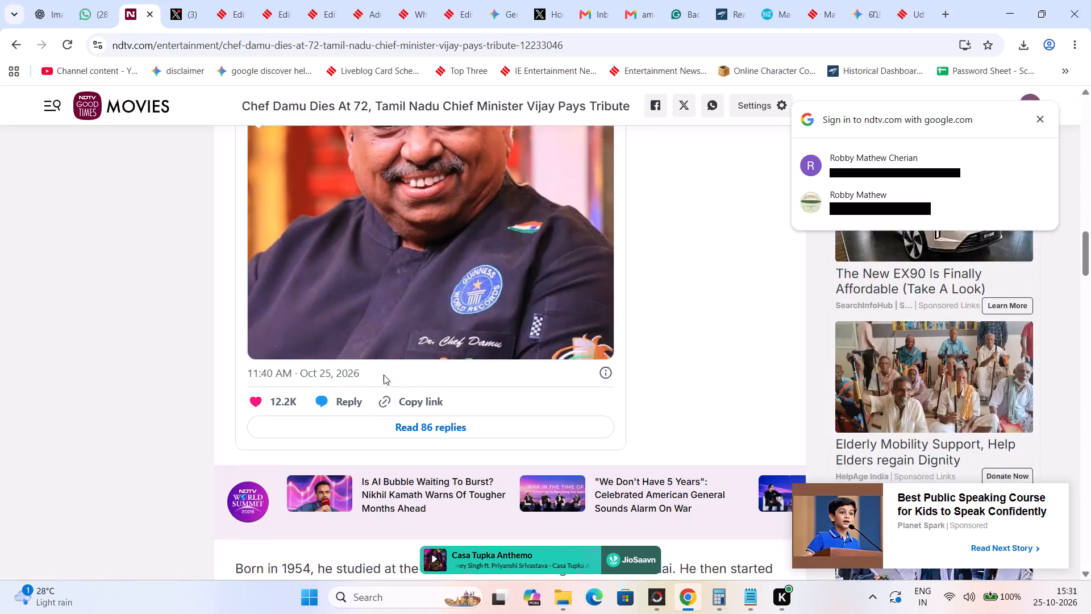
scroll(384, 375, "down", 4)
scroll(384, 375, "up", 9)
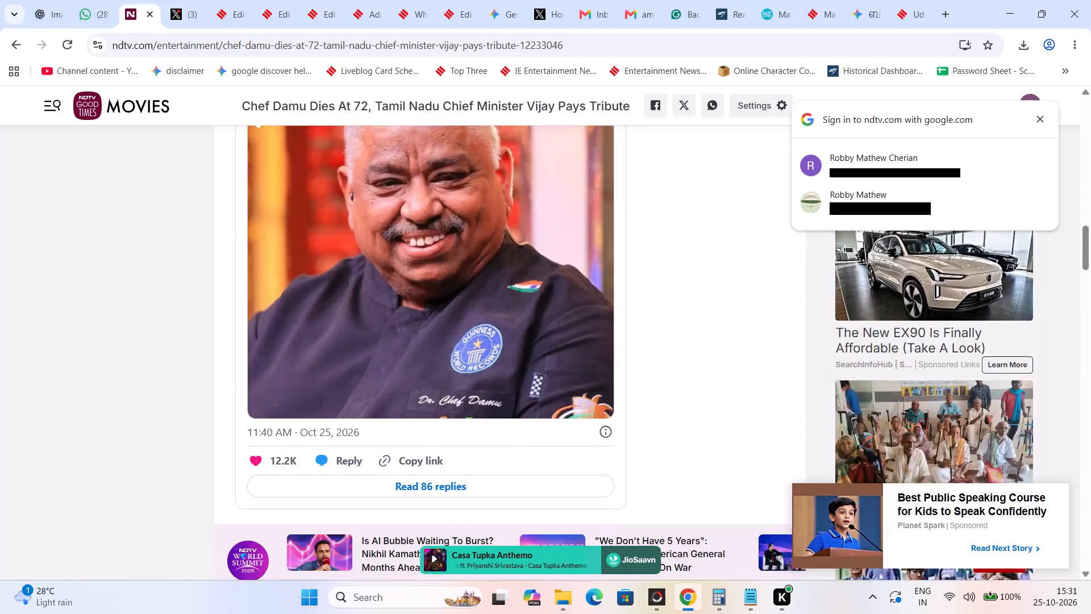
scroll(384, 374, "up", 8)
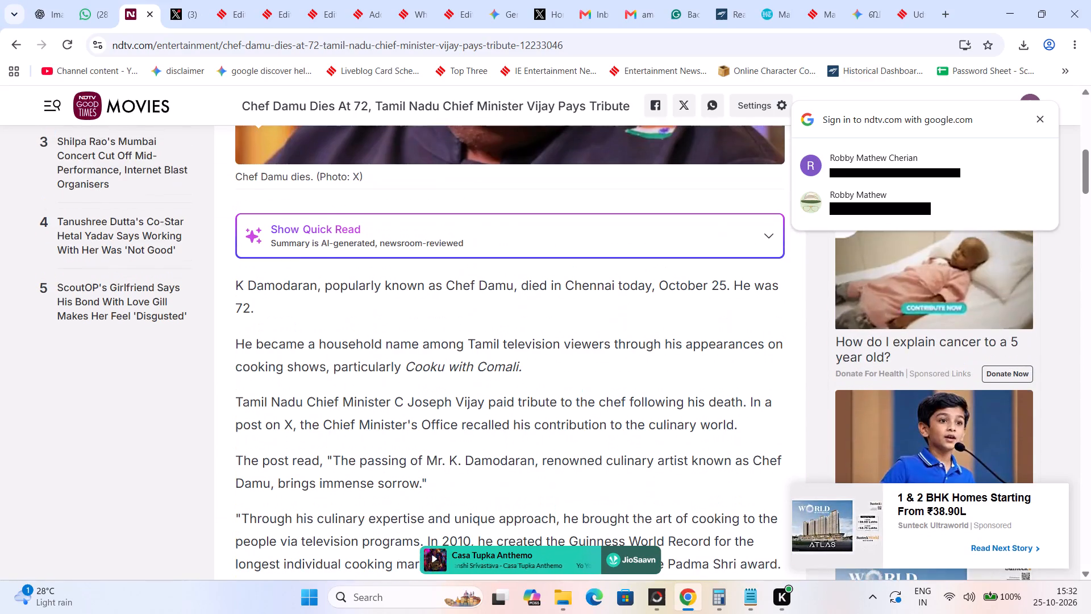
Search Google for "Chef Damu," and review the career, death, recognition and television sections of his Wikipedia article.
left_click_drag(447, 286, 501, 284)
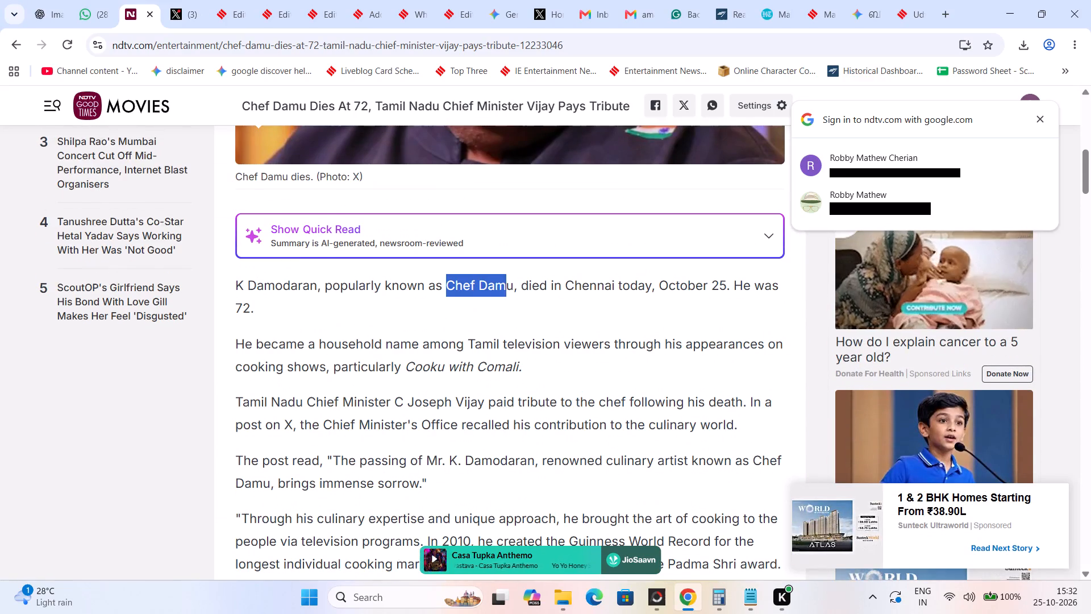
left_click_drag(501, 284, 516, 290)
right_click(505, 287)
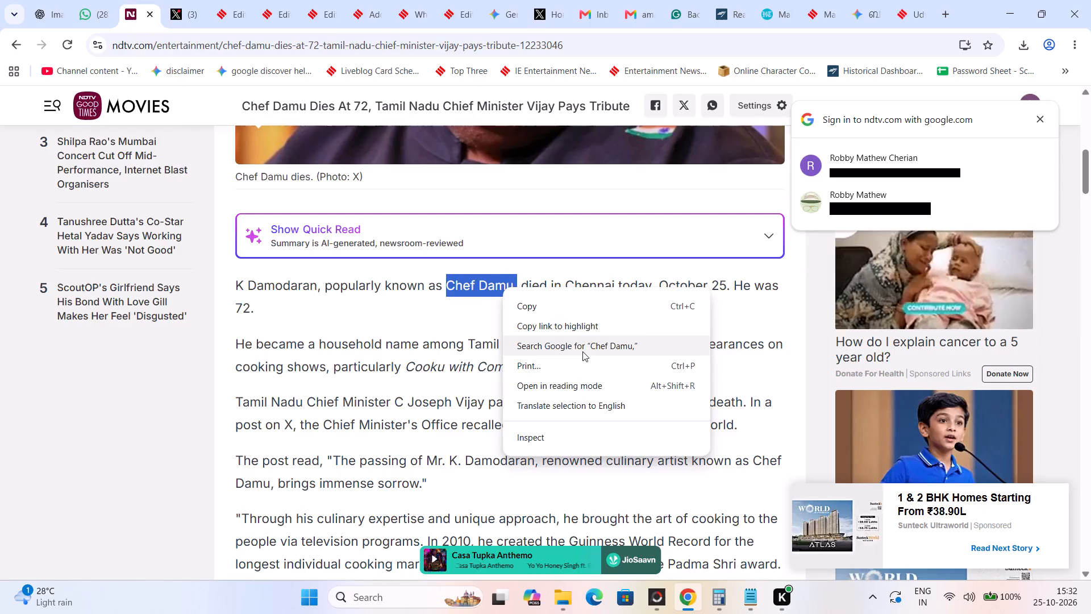
left_click(582, 351)
scroll(430, 334, "down", 9)
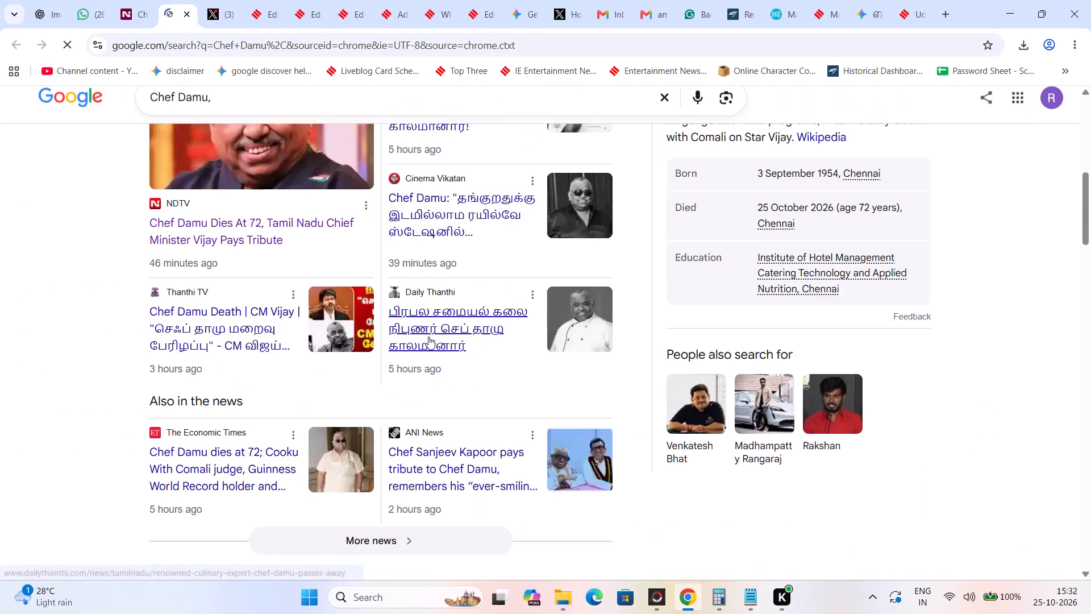
scroll(428, 337, "down", 1)
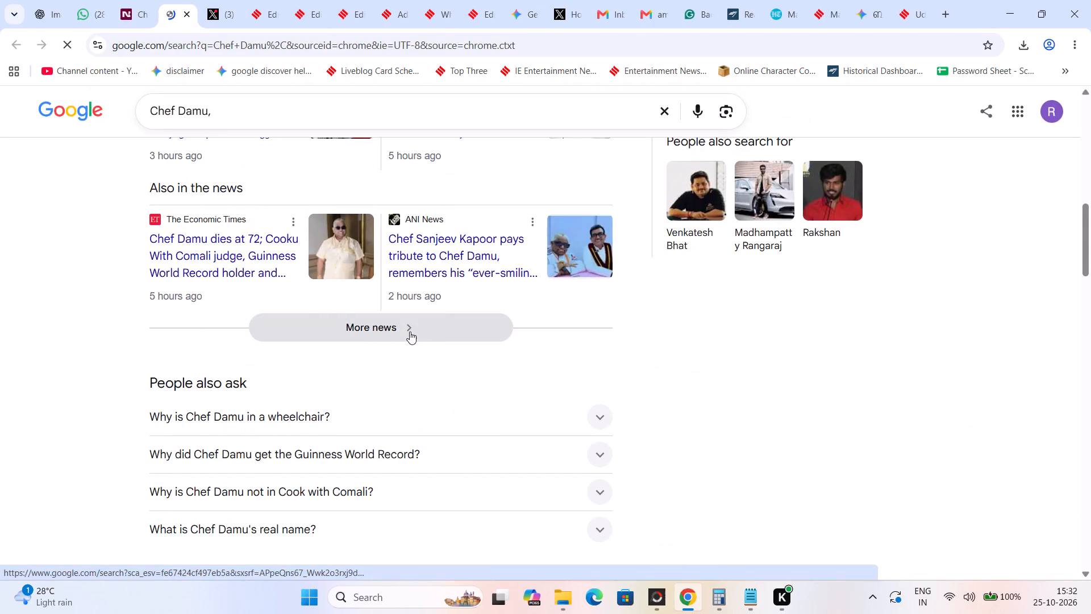
scroll(388, 332, "down", 6)
left_click(203, 193)
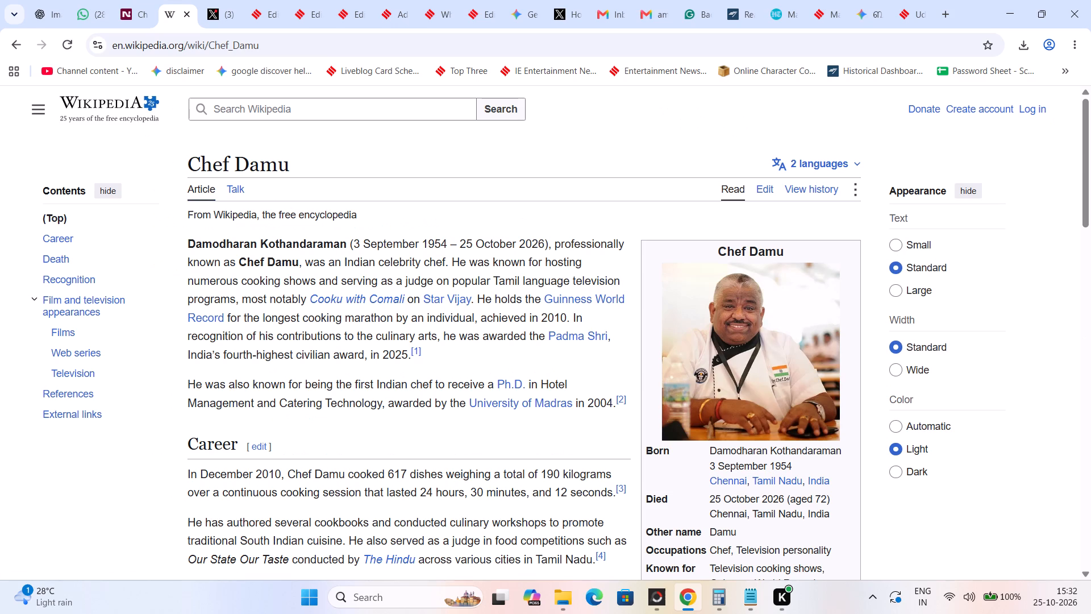
scroll(350, 286, "down", 5)
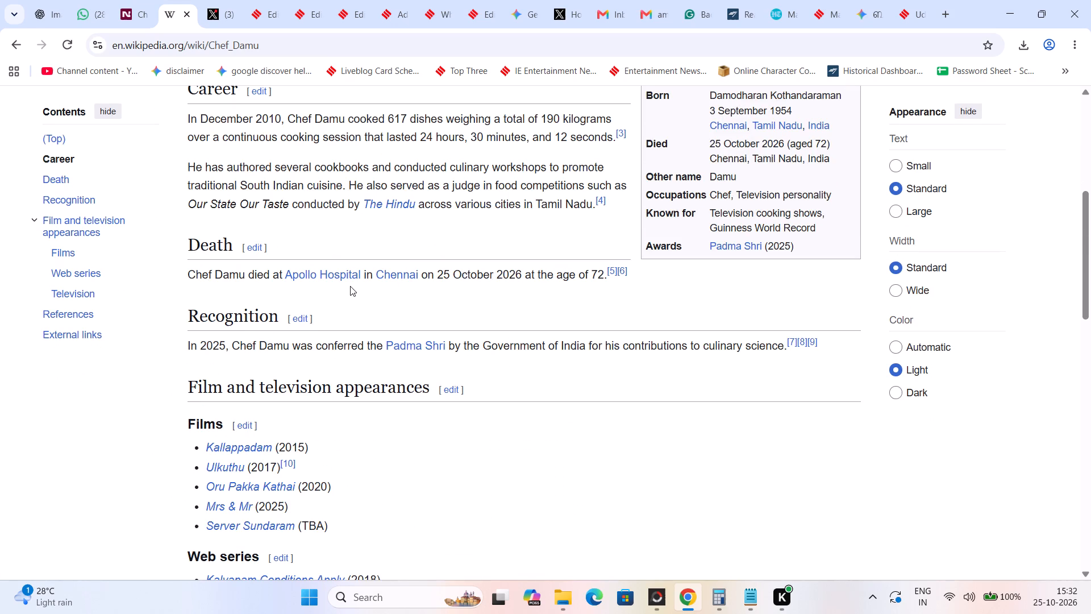
scroll(350, 286, "down", 5)
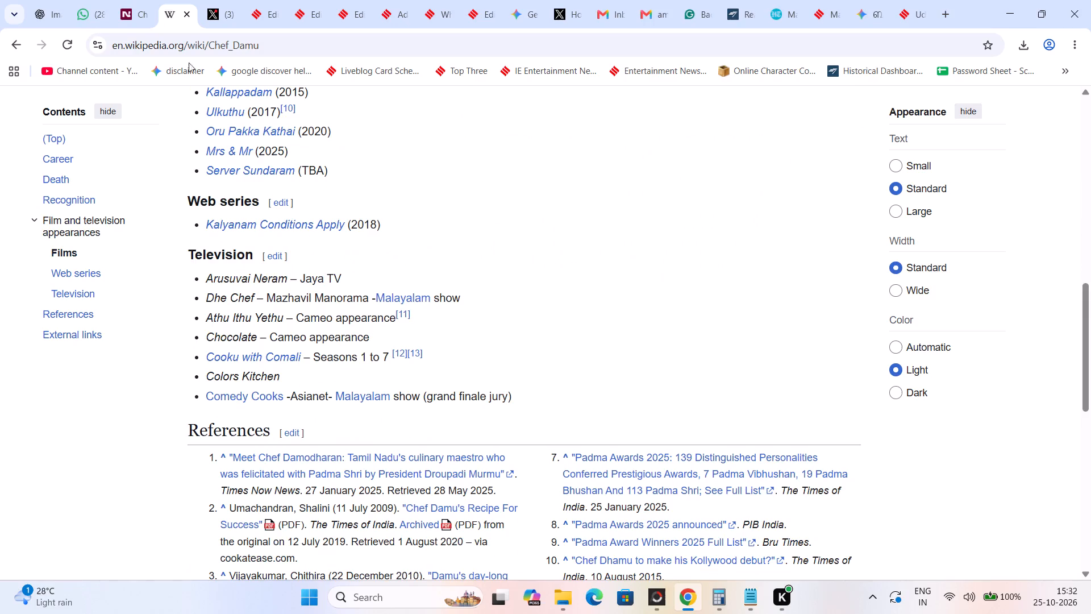
Return to the new article draft and replace the comma after 72 in its title with a semicolon.
left_click(143, 0)
left_click(240, 0)
left_click(260, 0)
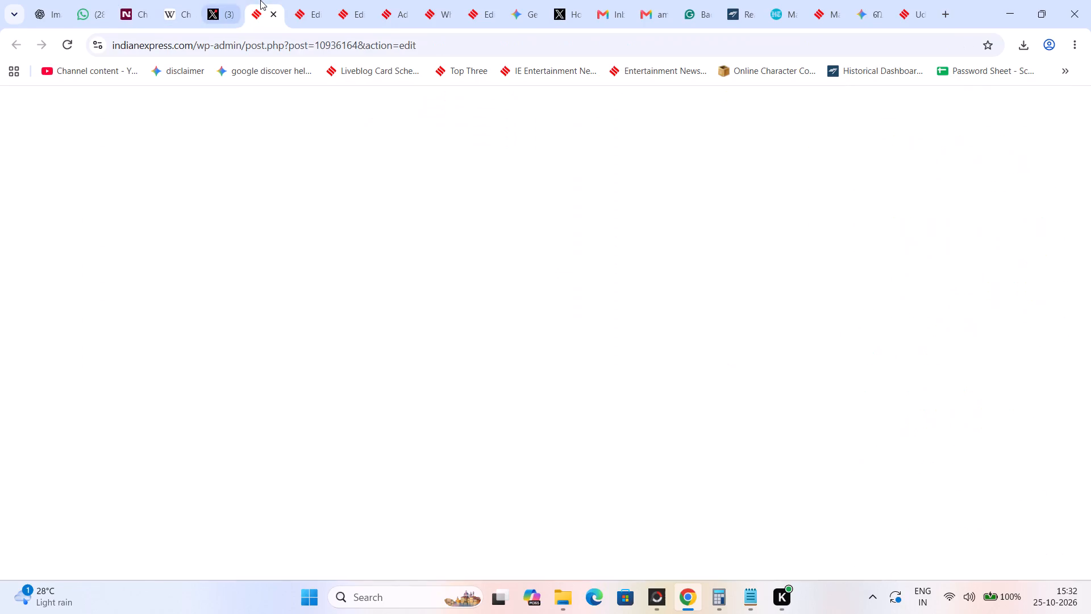
left_click(318, 0)
left_click(351, 1)
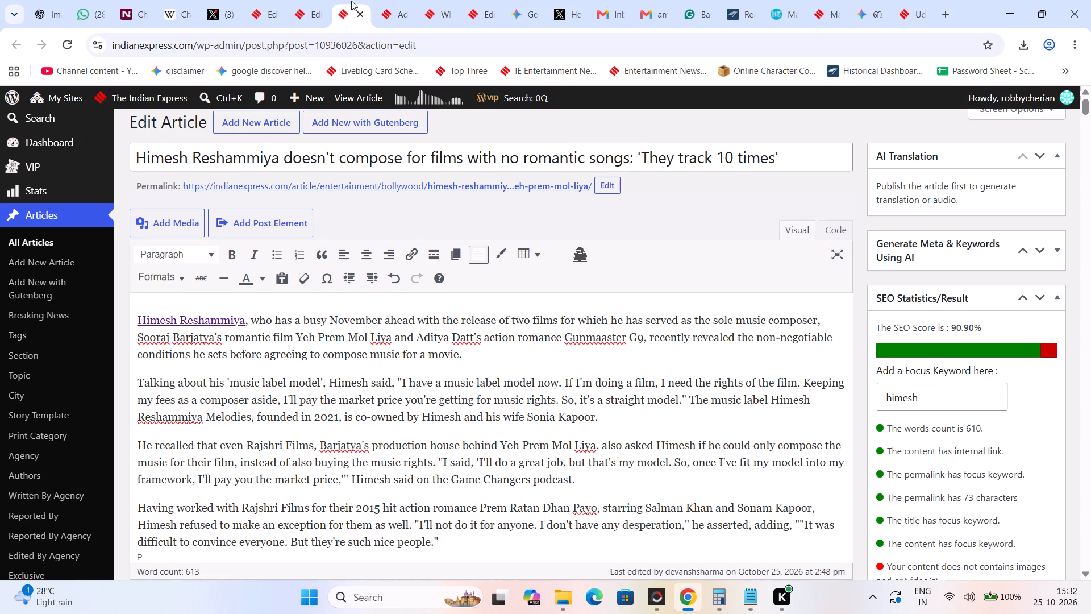
left_click(390, 0)
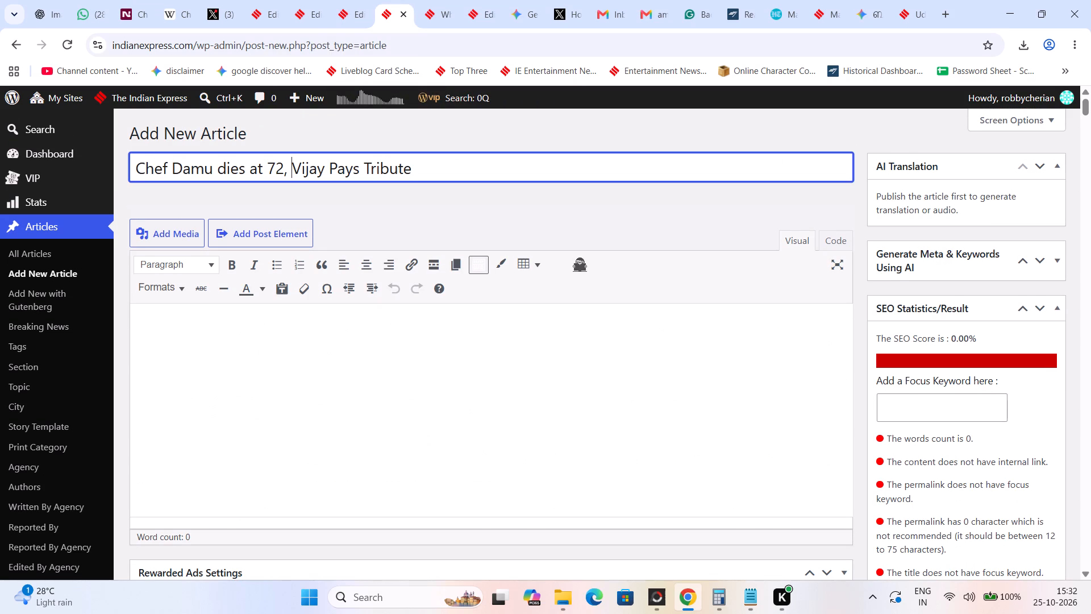
left_click_drag(282, 173, 293, 175)
type(";")
key("space")
Lowercase "pays tribute" in the title so it reads "Chef Damu dies at 72; Vijay pays tribute".
key("Right")
key("Right")
key("Right")
key("Right")
key("Right")
key("Right")
key("Right")
key("BackSpace")
key("p")
key("Right")
key("Right")
key("Right")
key("Right")
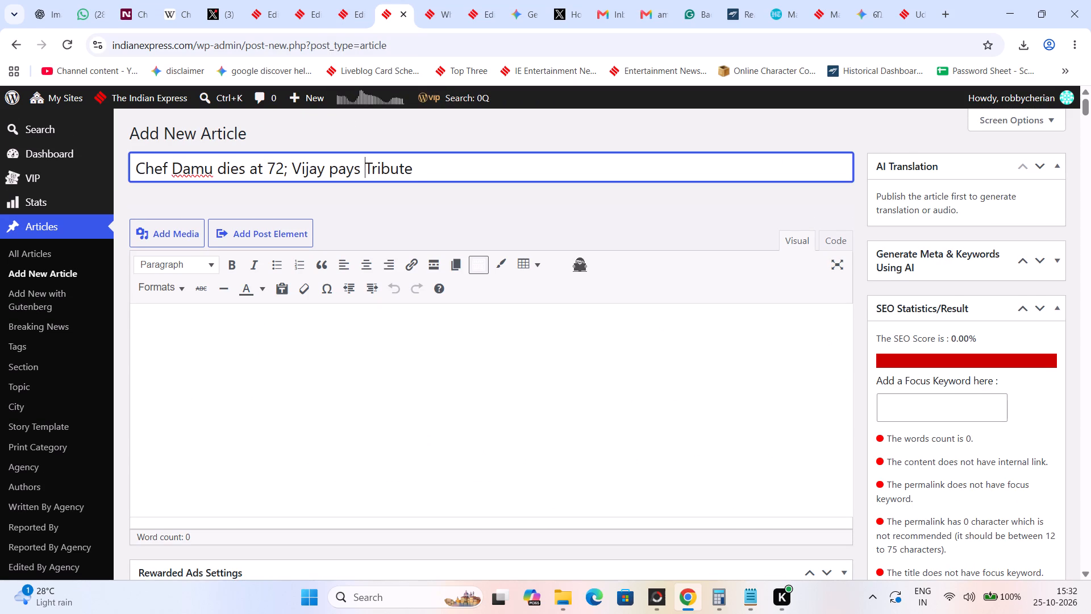
key("Right")
key("BackSpace")
key("t")
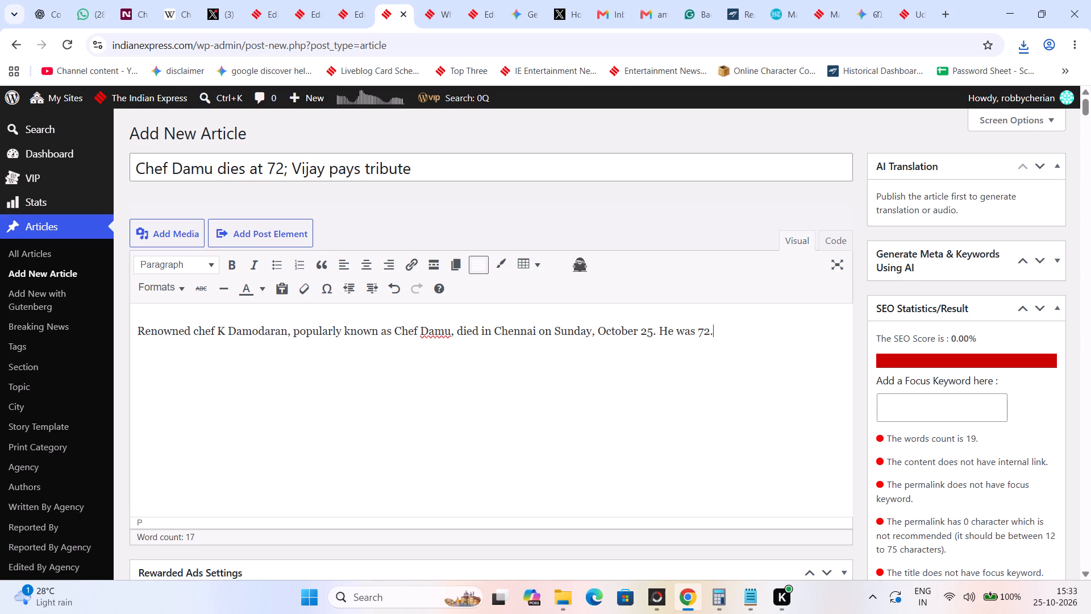
Trim the article's opening to start with "Chef K Damodaran", remove ", October 25" after Sunday, and start a new paragraph.
left_click_drag(199, 334, 127, 329)
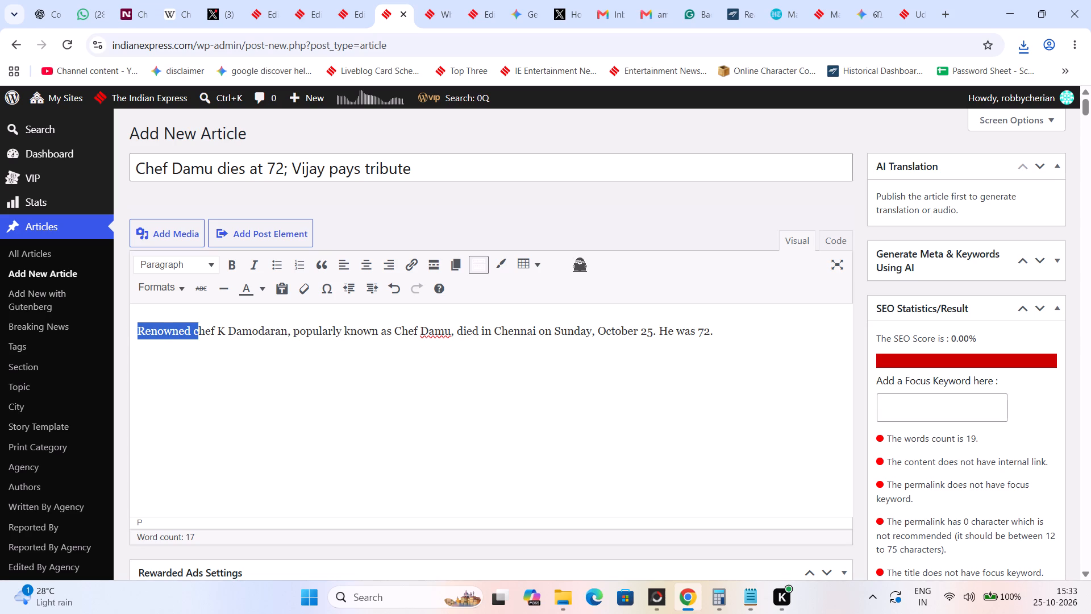
key("c")
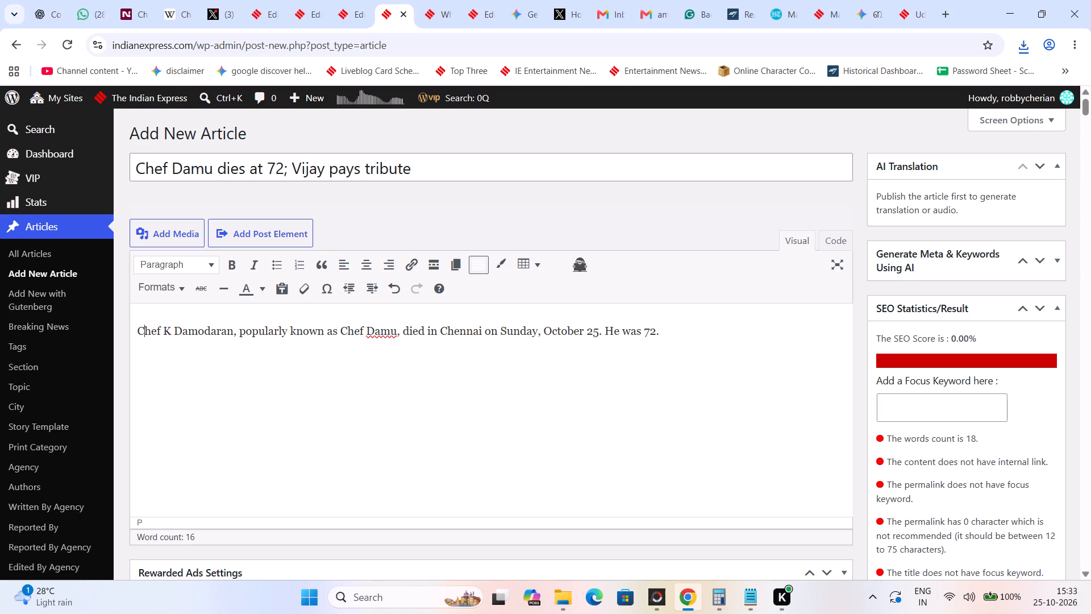
left_click_drag(538, 335, 596, 329)
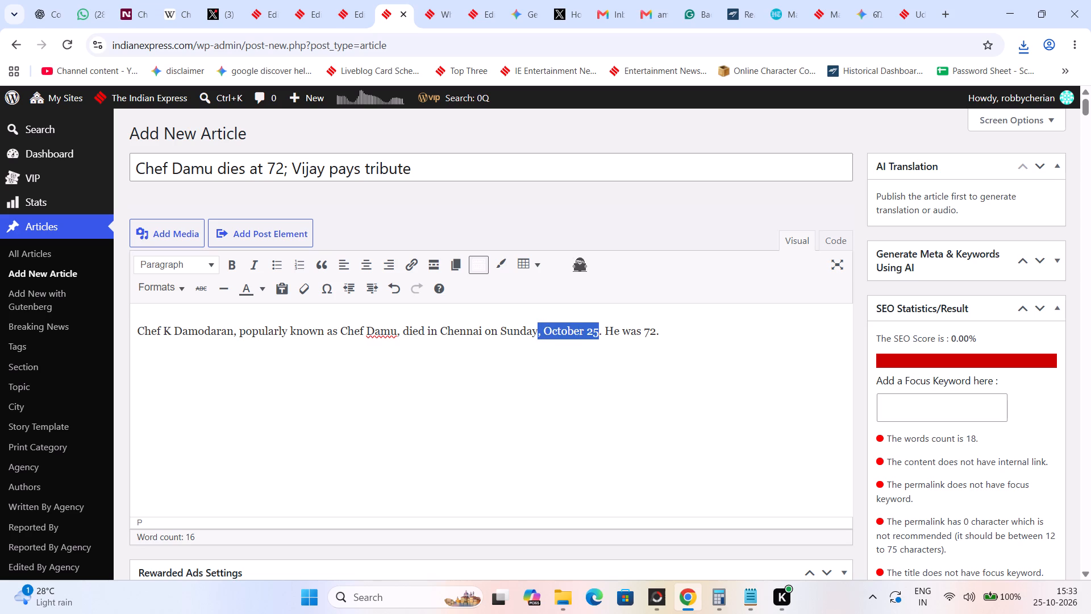
key("BackSpace")
left_click(676, 341)
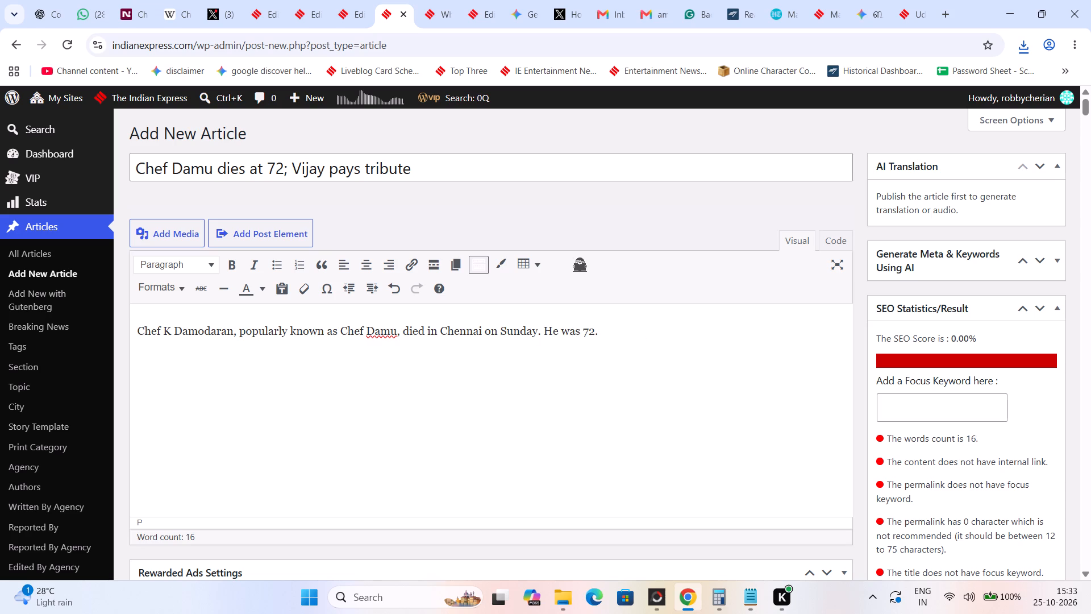
key("Return")
Examine the tribute, education, career, cooking record and Padma Shri details in the NDTV report and Chef Damu's Wikipedia article.
left_click(128, 0)
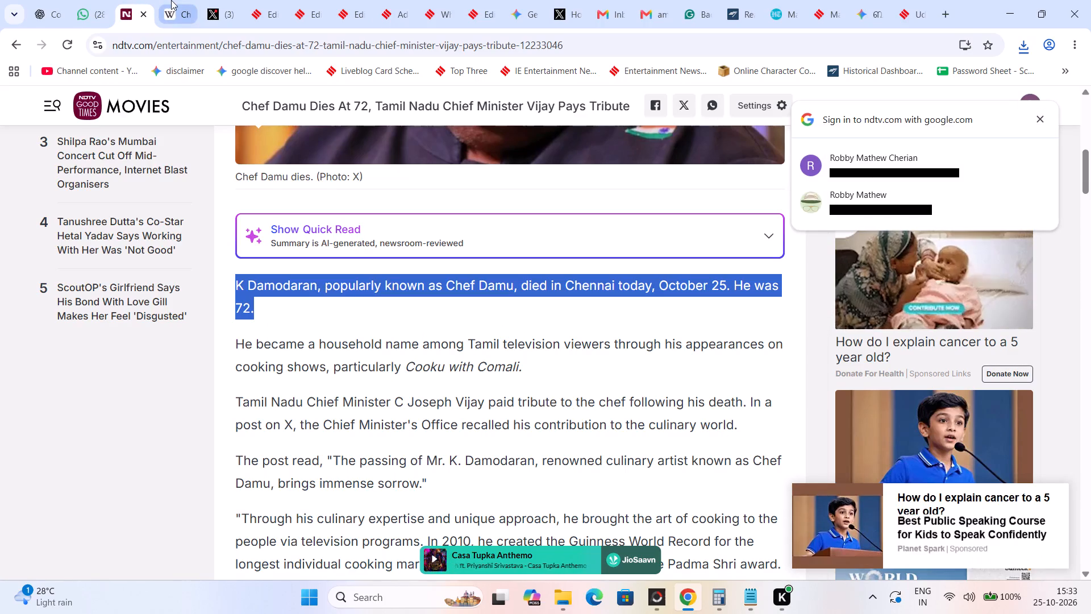
scroll(350, 308, "down", 8)
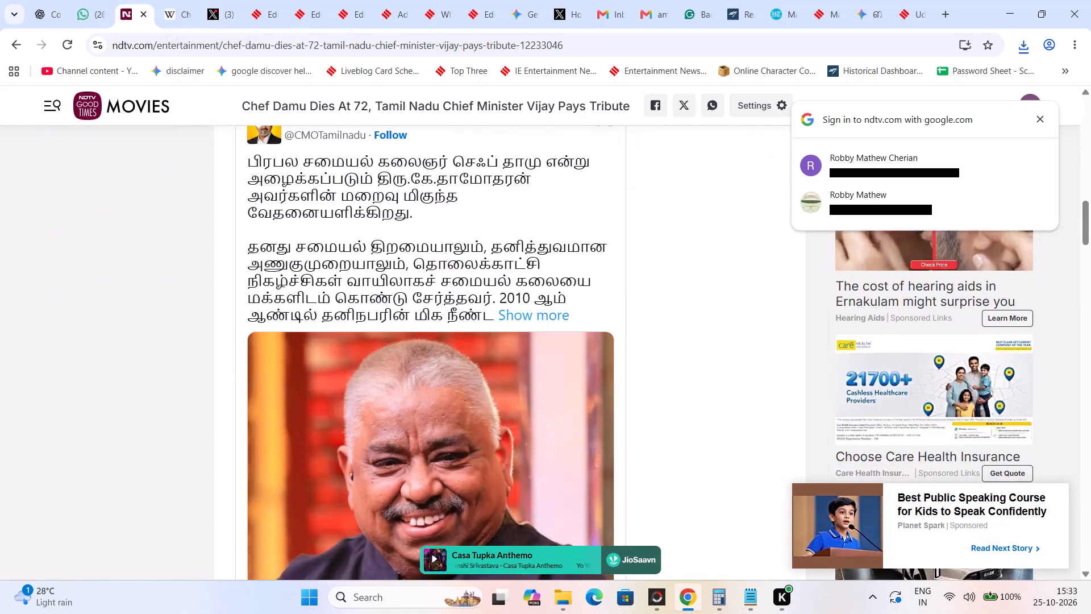
scroll(351, 312, "down", 10)
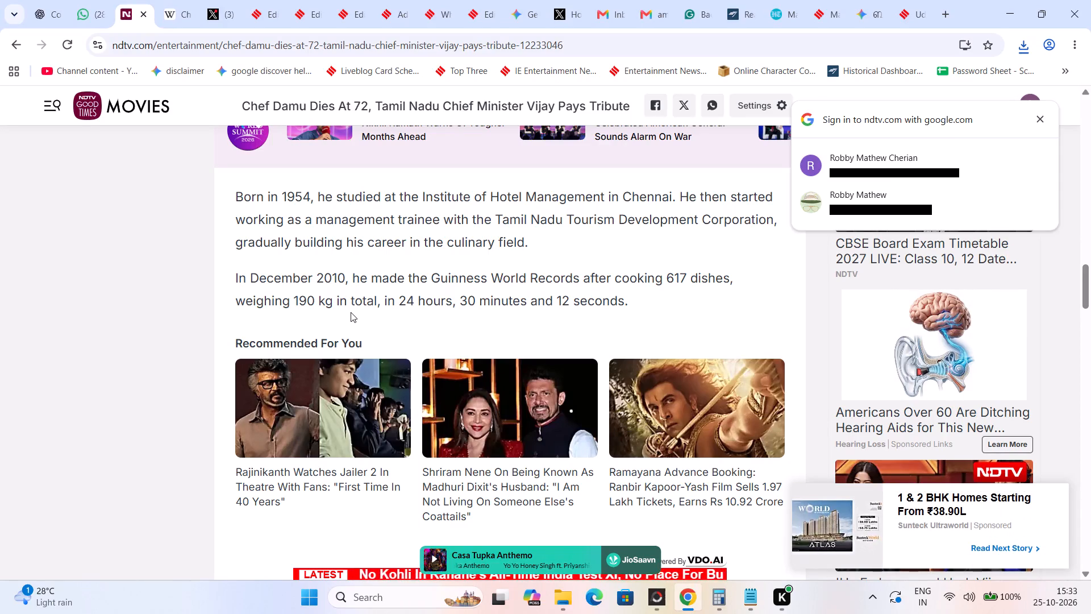
scroll(351, 312, "down", 2)
scroll(351, 312, "up", 3)
scroll(351, 312, "down", 10)
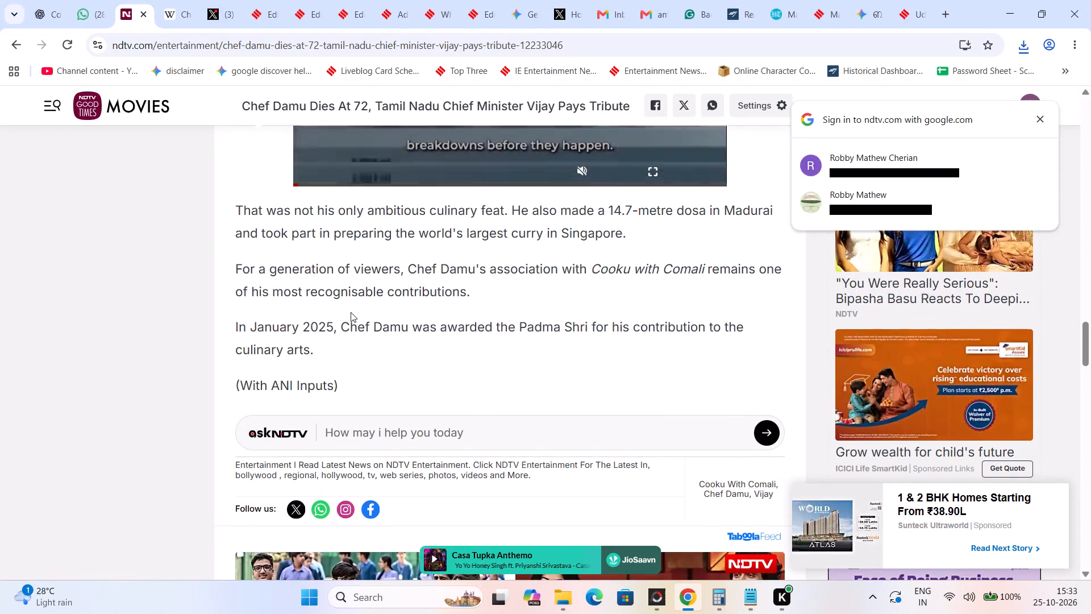
scroll(351, 311, "up", 12)
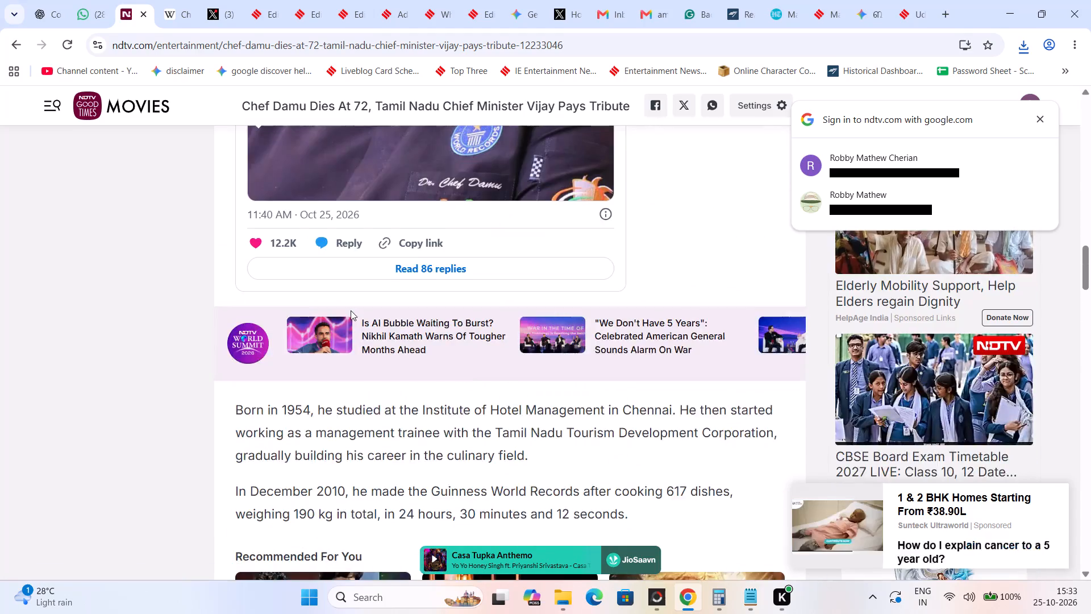
scroll(351, 310, "up", 15)
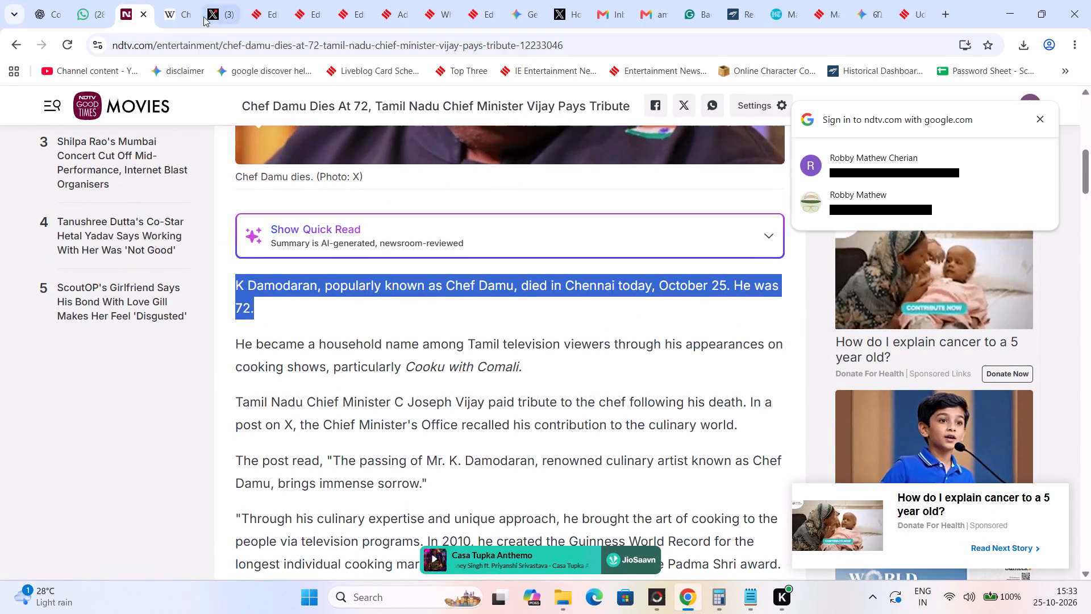
left_click(191, 0)
left_click(140, 0)
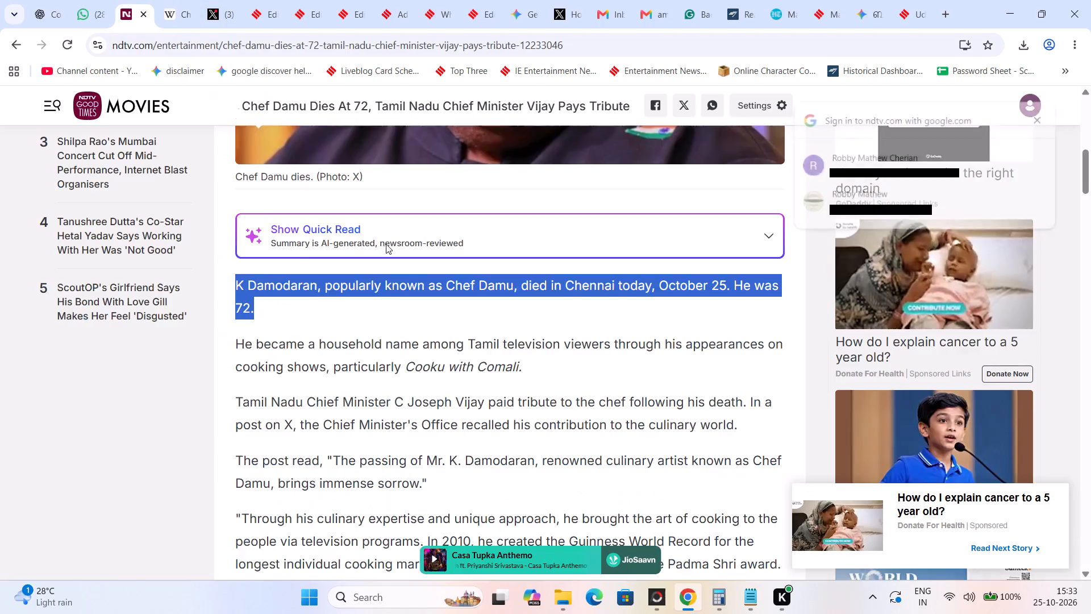
scroll(424, 327, "down", 18)
scroll(436, 366, "down", 9)
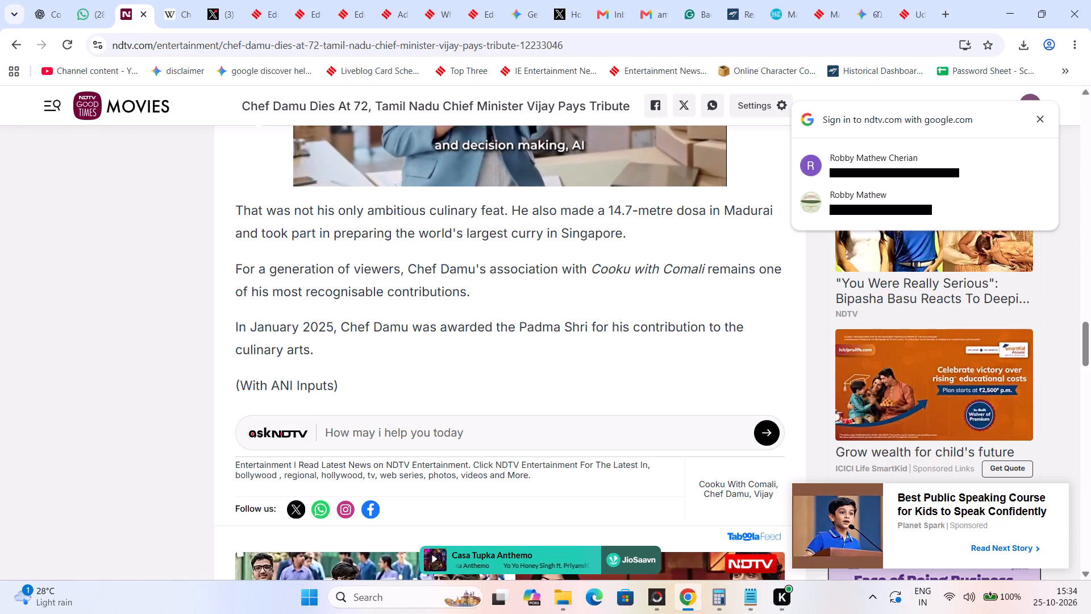
scroll(437, 325, "up", 8)
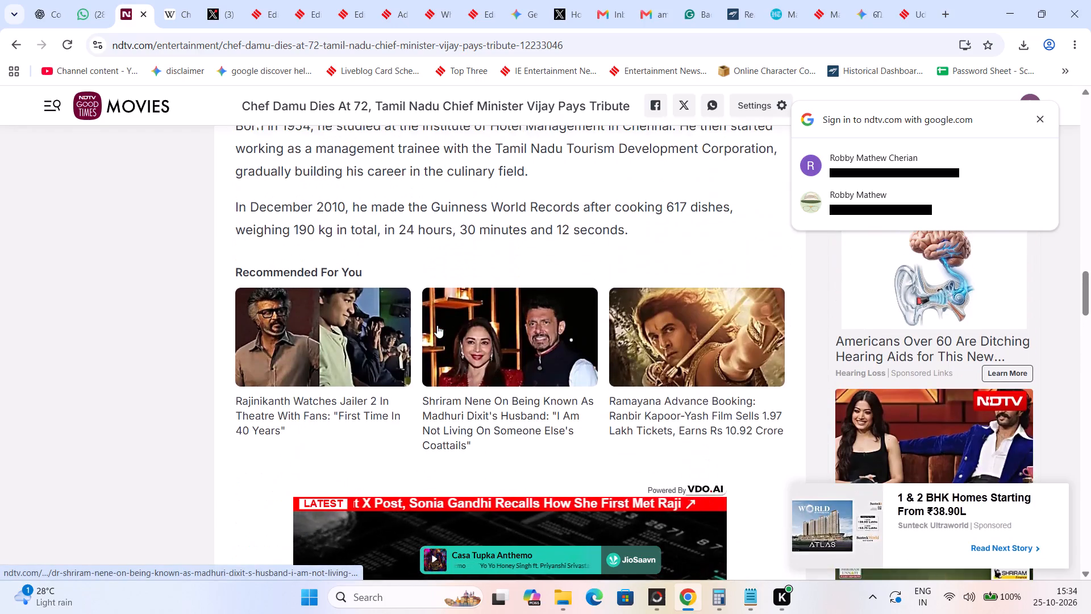
scroll(437, 325, "up", 1)
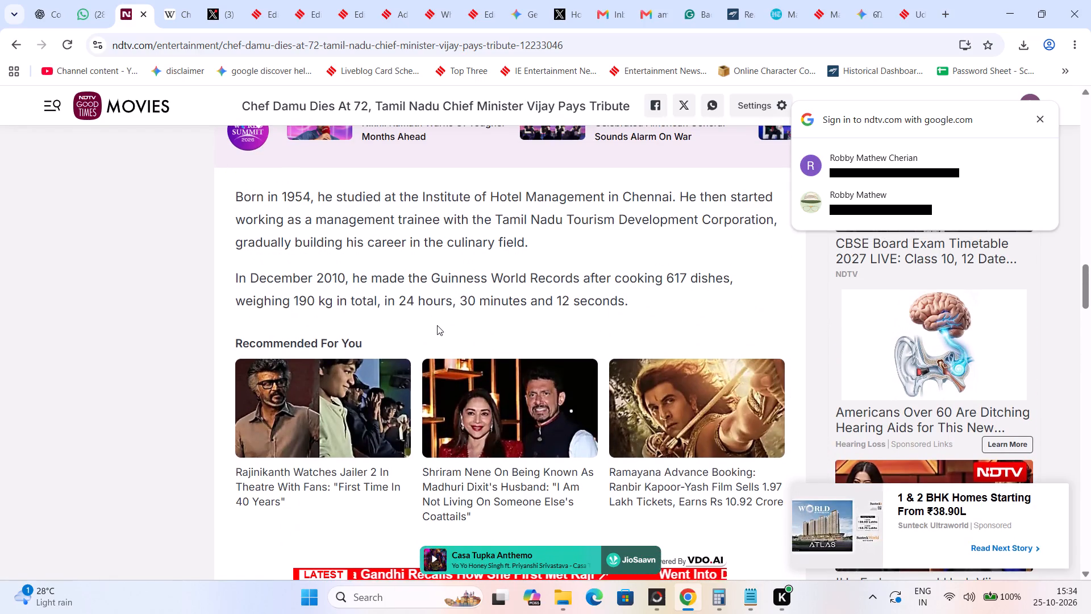
scroll(437, 325, "up", 1)
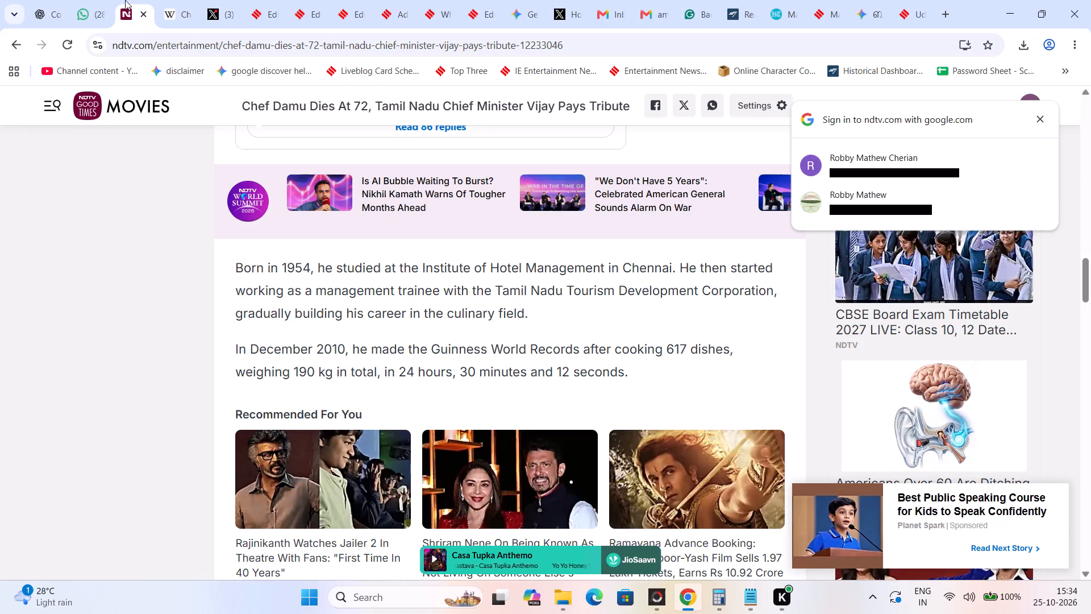
left_click(209, 0)
left_click(173, 0)
scroll(289, 321, "up", 8)
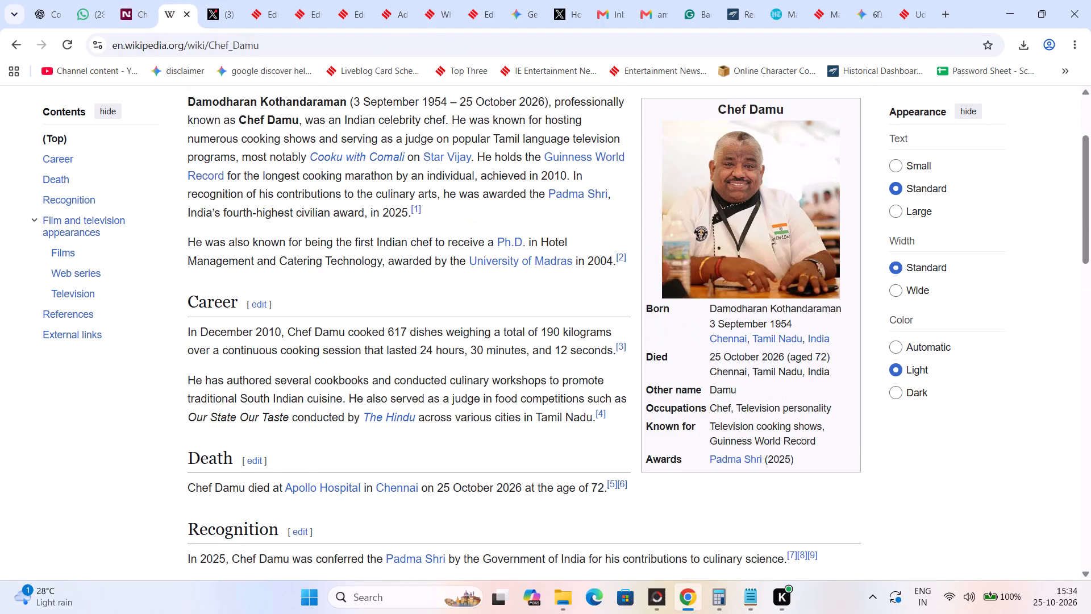
scroll(297, 353, "up", 1)
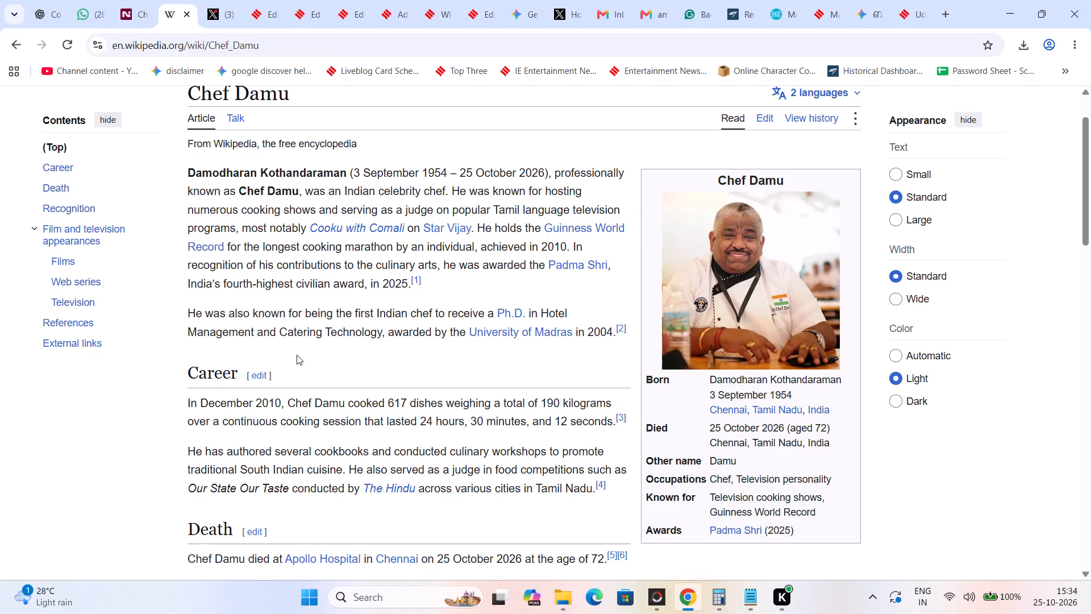
left_click(126, 0)
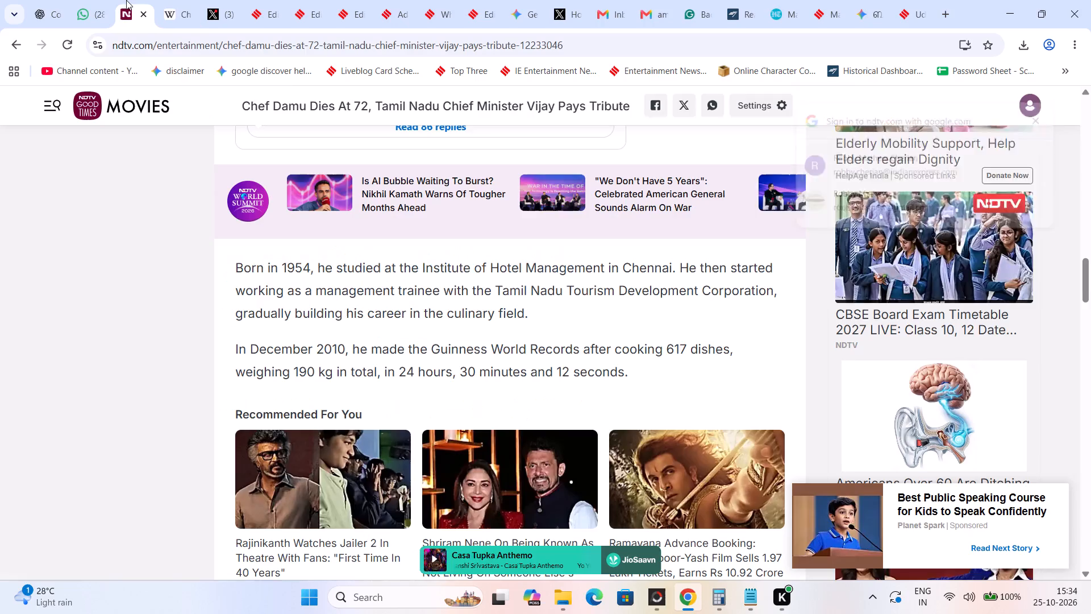
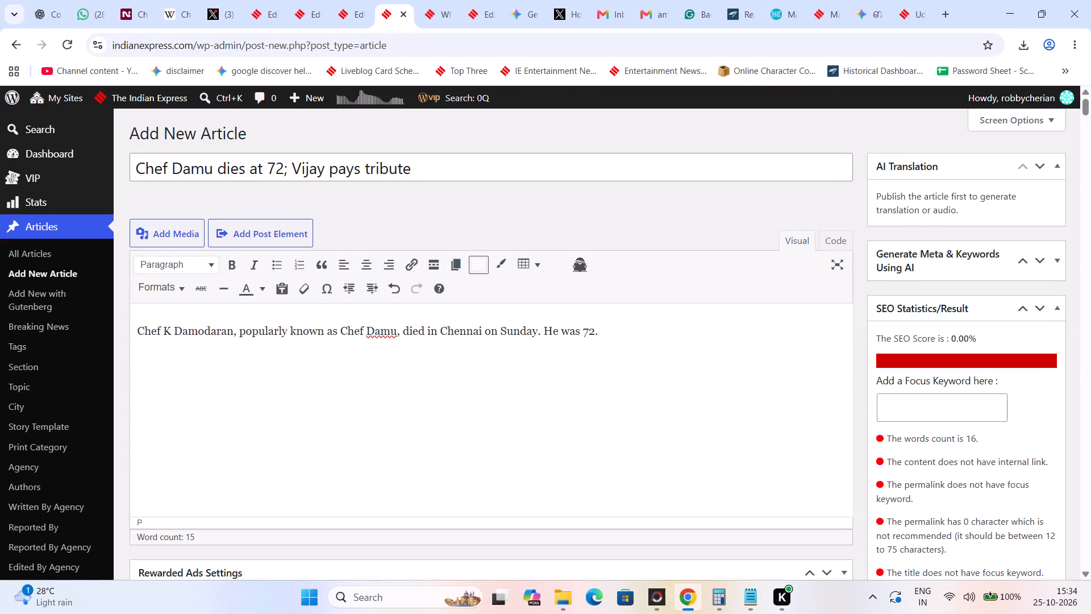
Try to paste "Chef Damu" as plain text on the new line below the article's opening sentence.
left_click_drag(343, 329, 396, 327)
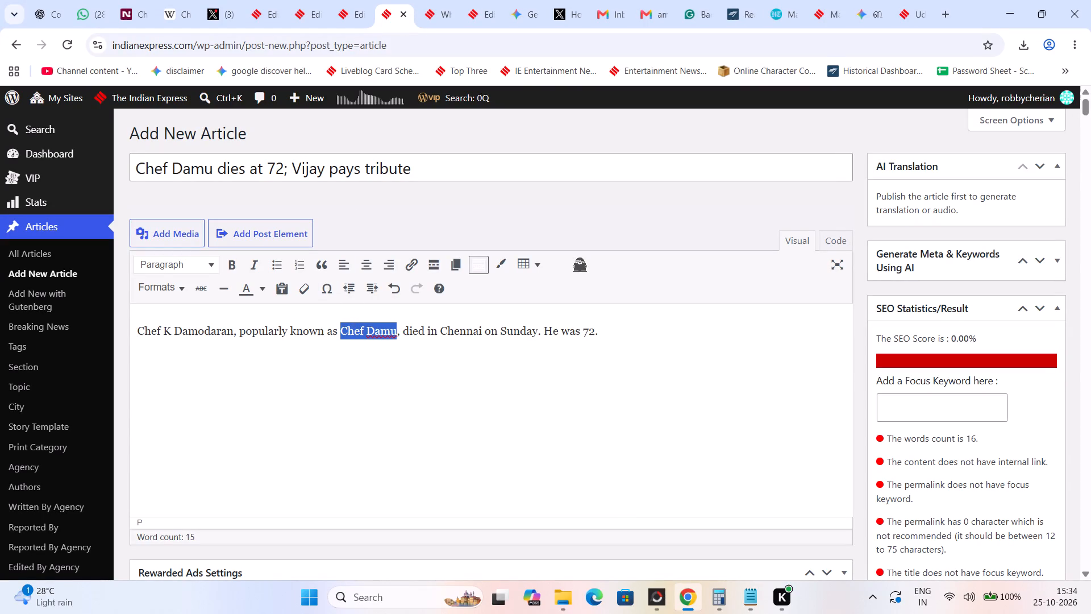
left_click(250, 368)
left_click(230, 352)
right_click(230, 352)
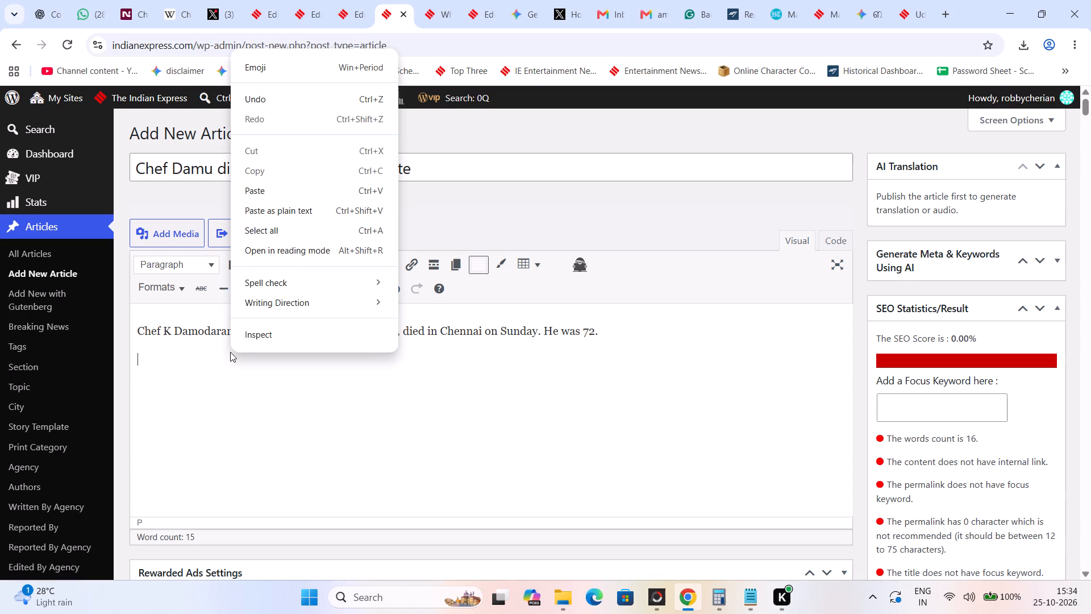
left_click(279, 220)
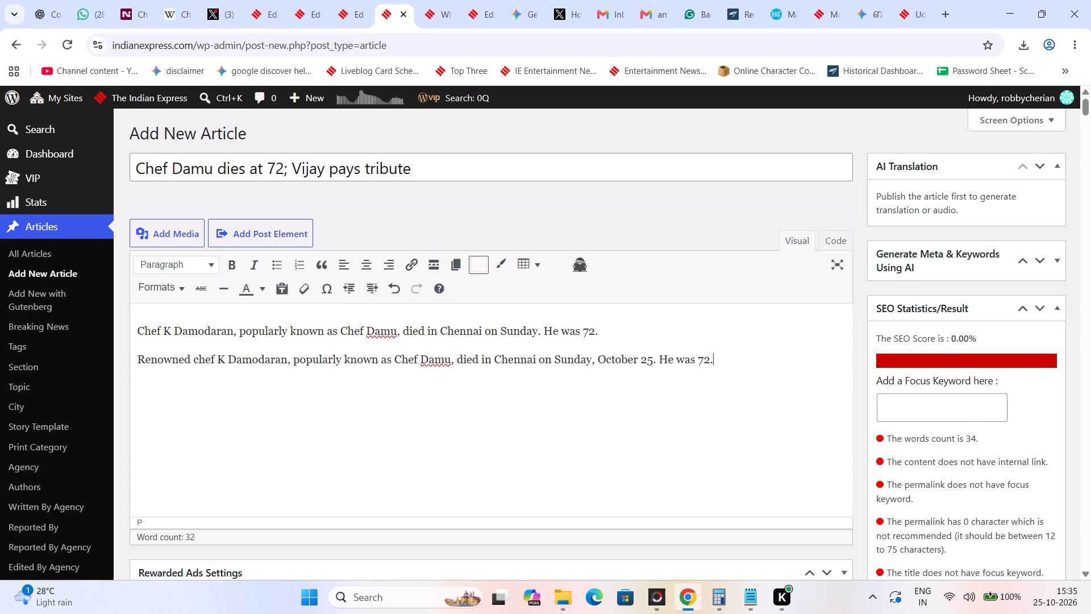
Replace the duplicated second paragraph with "Chef Damu" copied from the opening, and put "After" in front of it.
left_click_drag(342, 326, 389, 330)
left_click_drag(389, 330, 394, 330)
key("ctrl+c")
left_click_drag(798, 363, 188, 372)
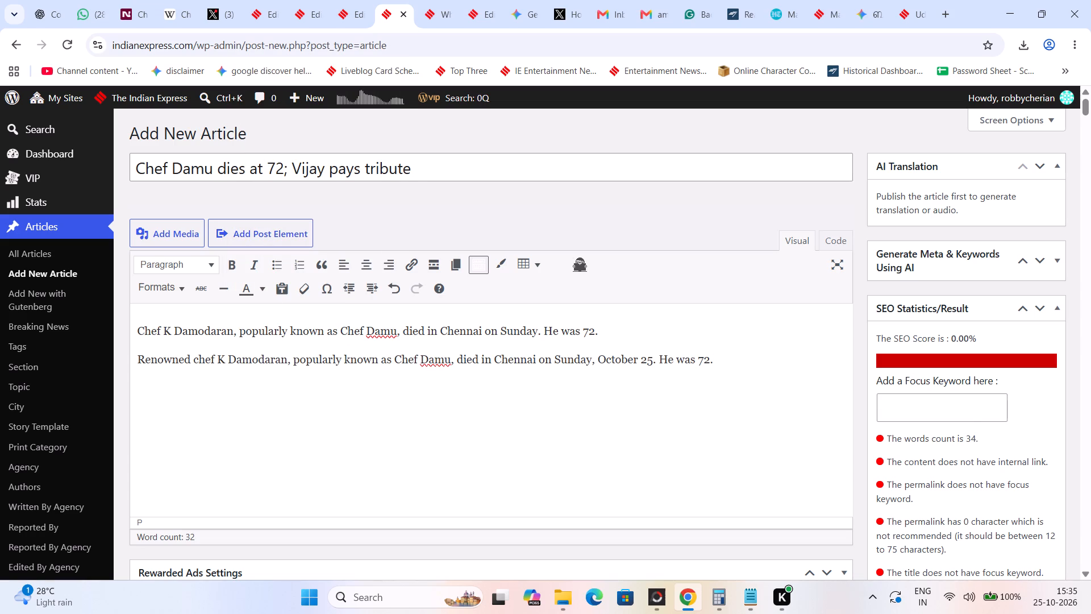
left_click_drag(188, 372, 125, 362)
key("ctrl+v")
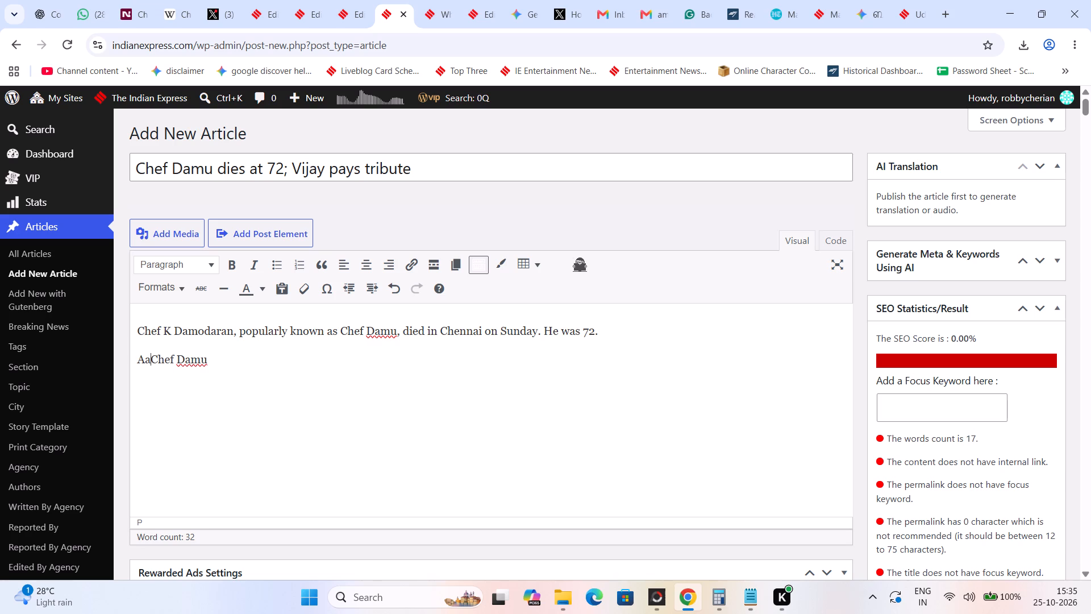
key("BackSpace")
key("BackSpace")
type("fter")
key("space")
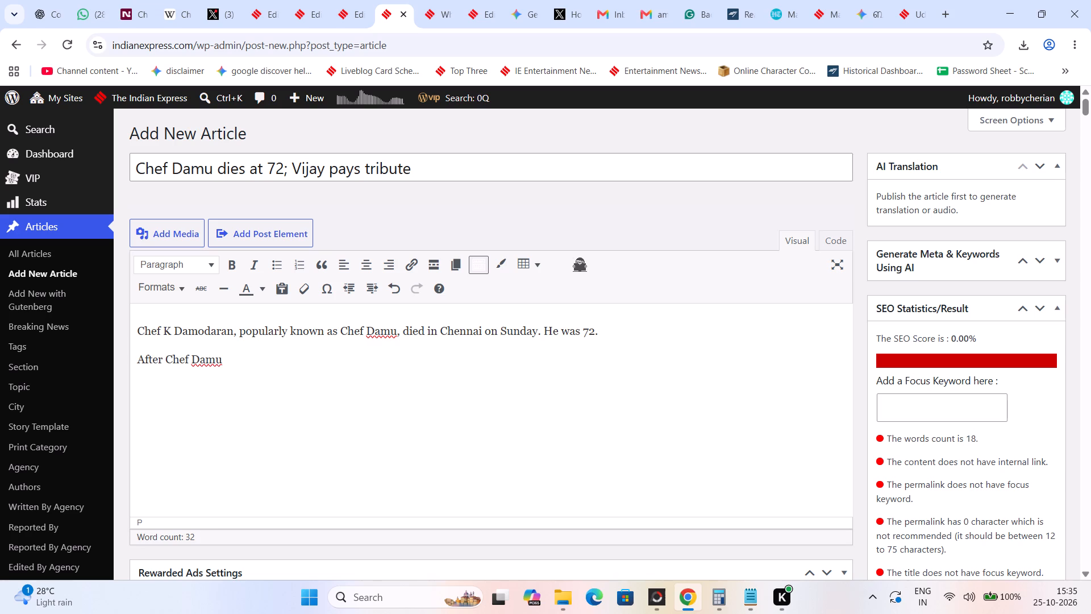
Insert "a career in the hospitality industry," between "After" and "Chef Damu" in the second paragraph.
left_click(194, 0)
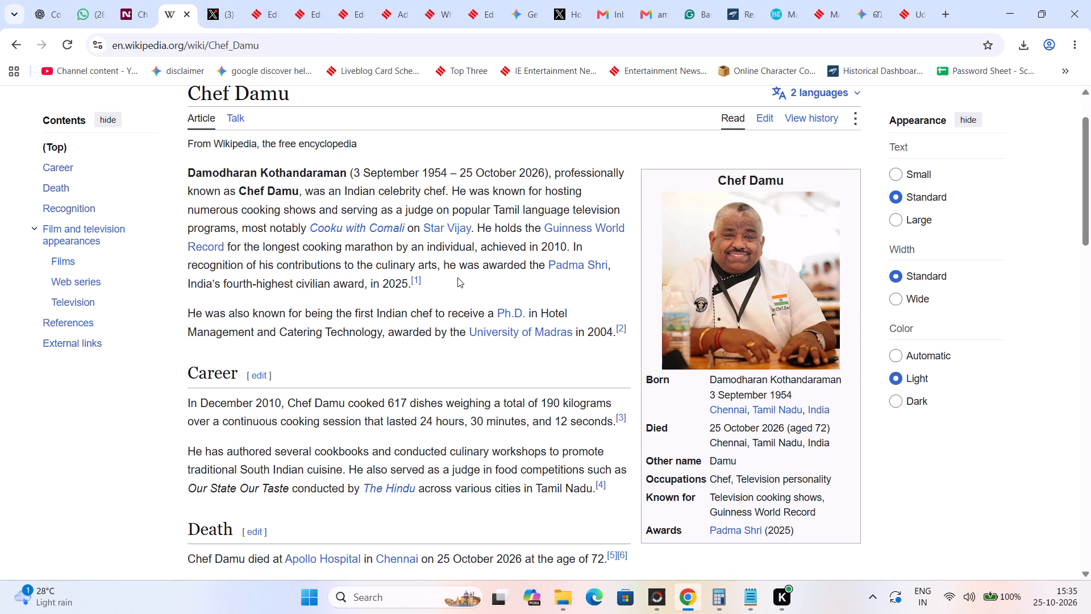
scroll(457, 277, "down", 3)
left_click(217, 0)
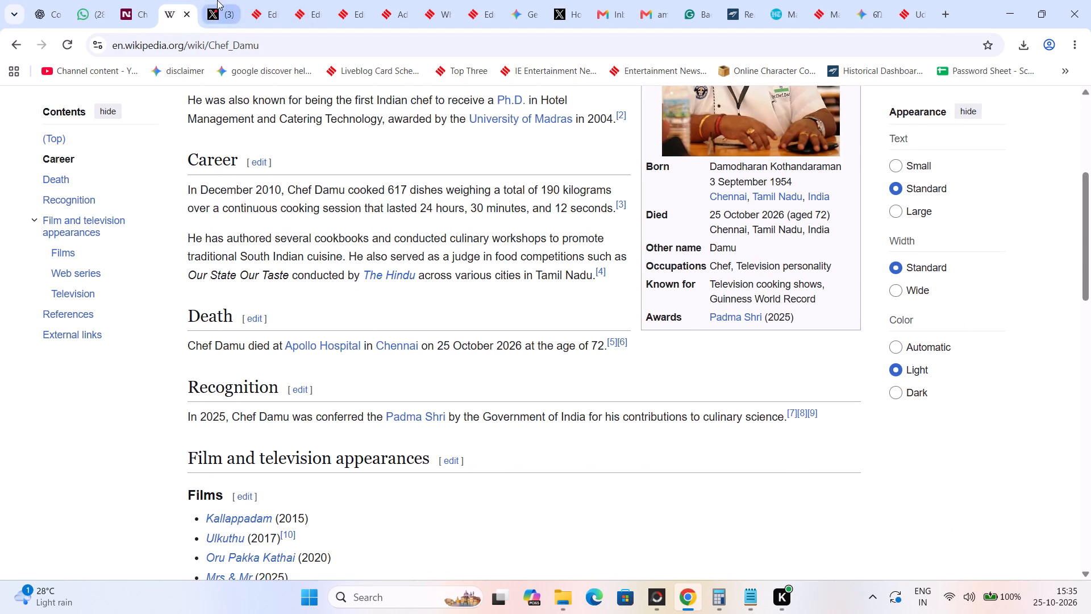
left_click(258, 0)
left_click(405, 0)
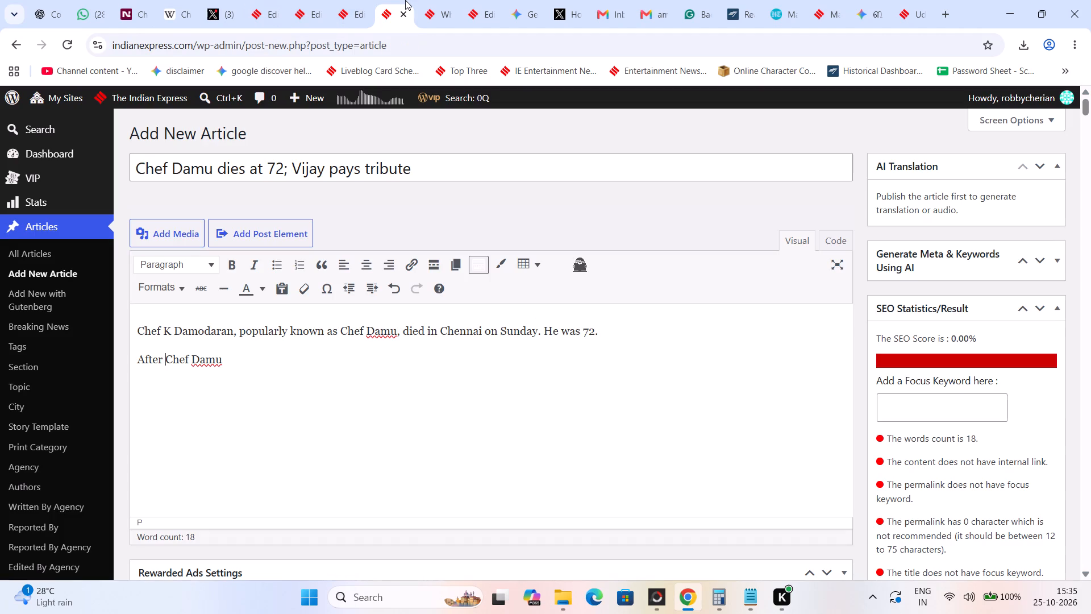
type("a cae")
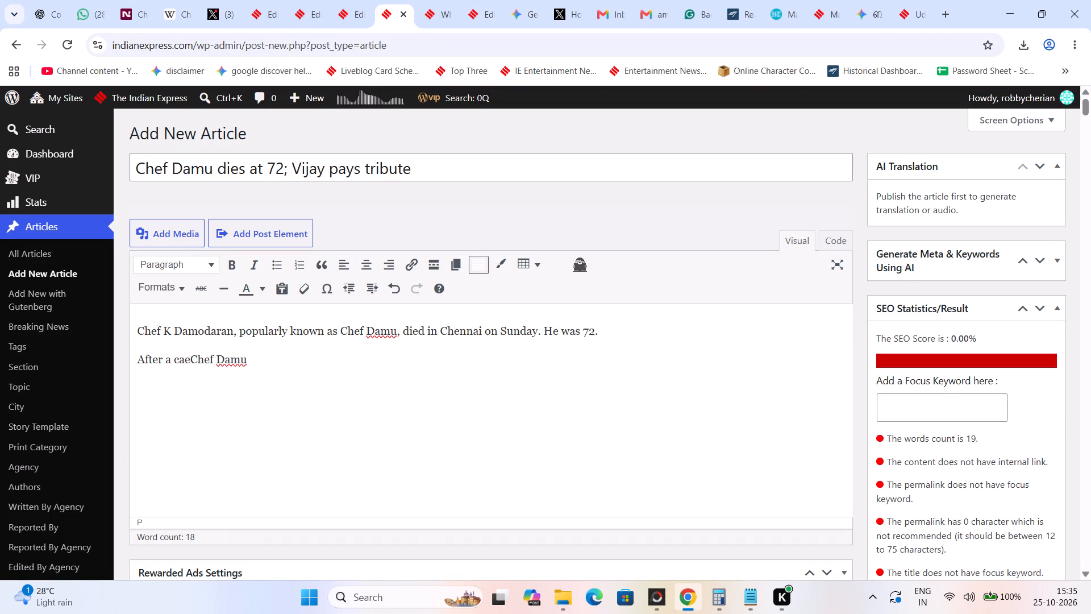
key("BackSpace")
type("reer")
key("space")
type("is")
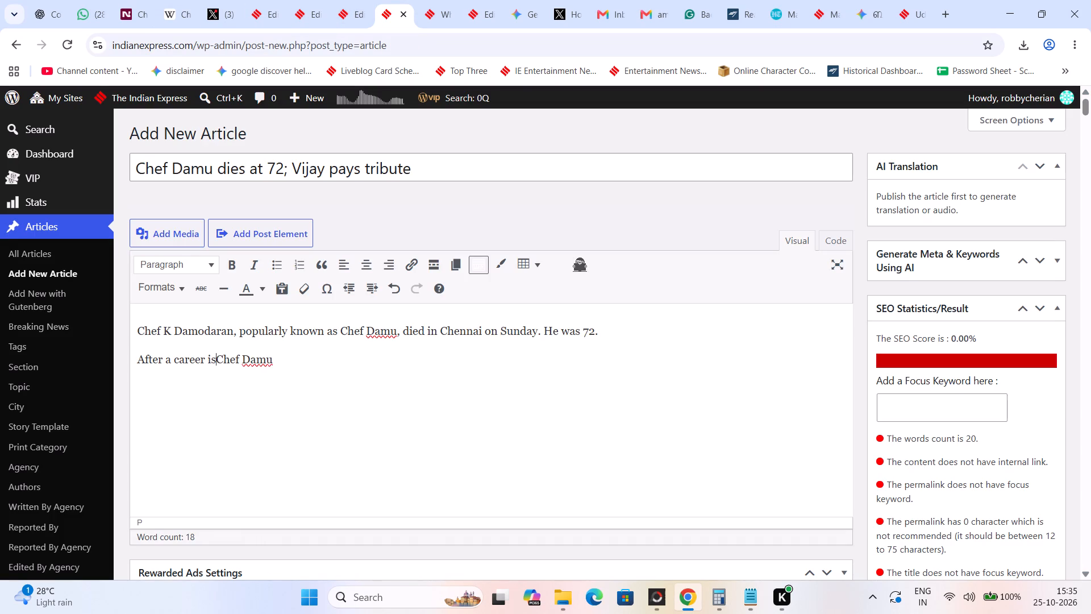
key("BackSpace")
type("n the so")
key("BackSpace")
key("BackSpace")
type("jo")
key("BackSpace")
key("BackSpace")
type("hospitality industy")
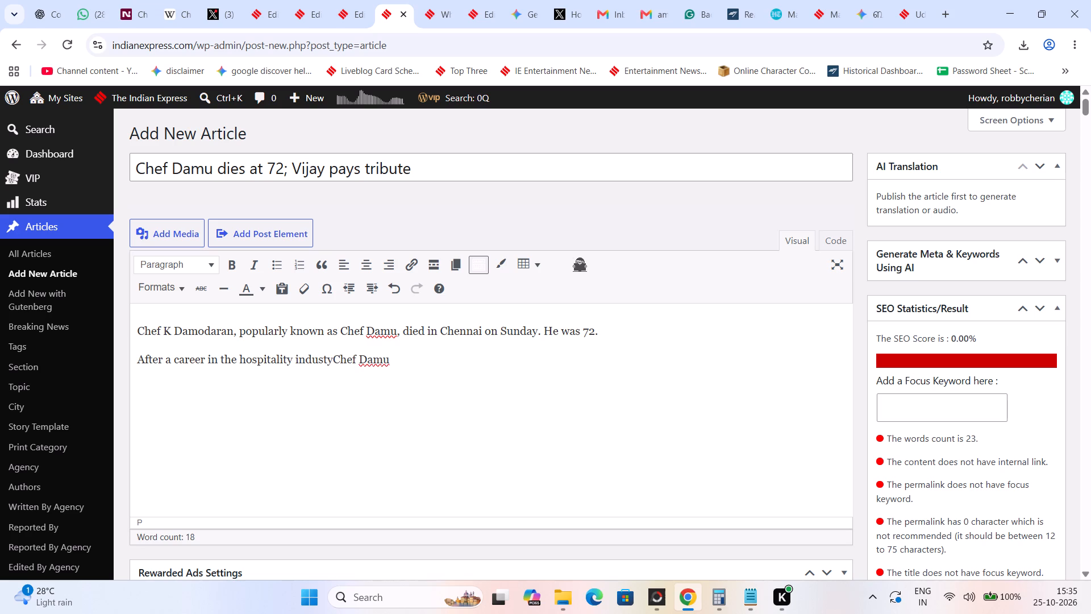
key("BackSpace")
type("ry,")
key("space")
Continue the second paragraph after "Chef Damu" with "became a popular face on television".
key("Down")
key("BackSpace")
key("space")
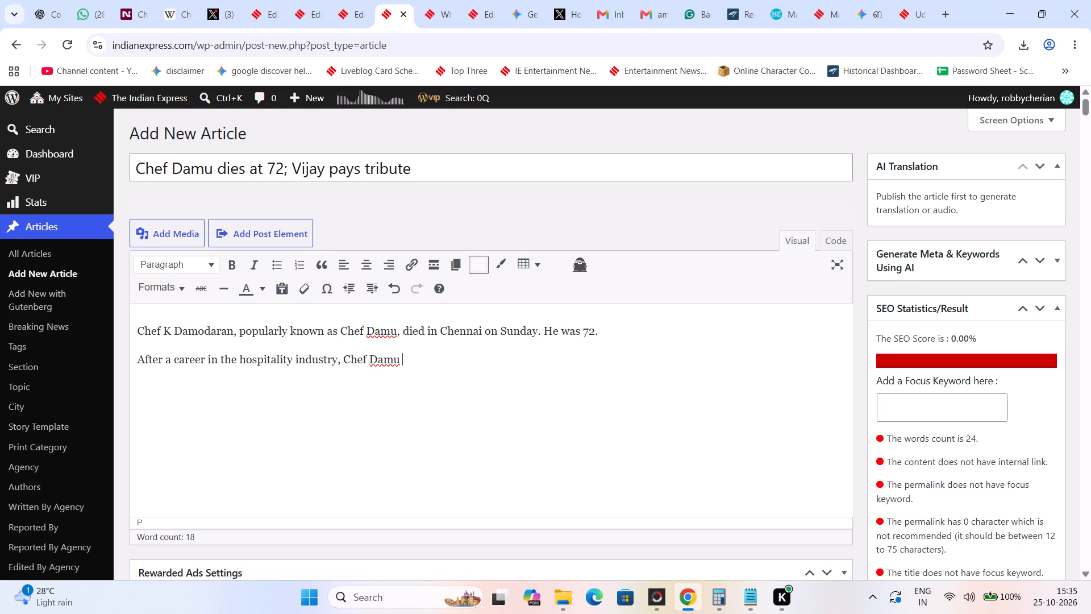
type("became a popular face o t")
key("BackSpace")
key("BackSpace")
type("n television")
key("space")
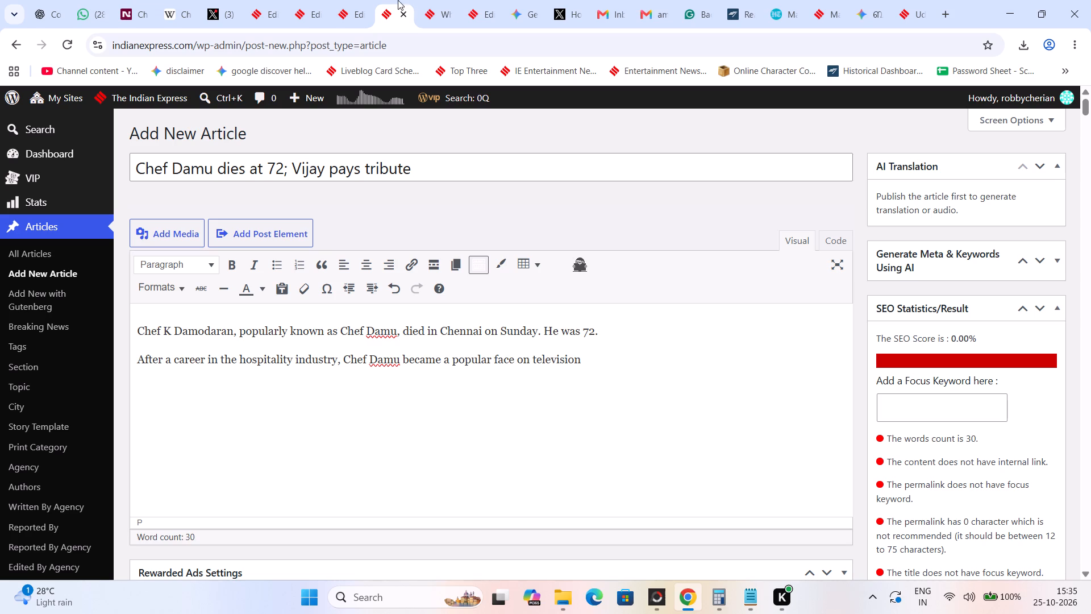
Copy "Cooku with Comali" from the television list on Chef Damu's Wikipedia page and paste it as plain text after "television" in the article.
left_click(152, 0)
left_click(188, 0)
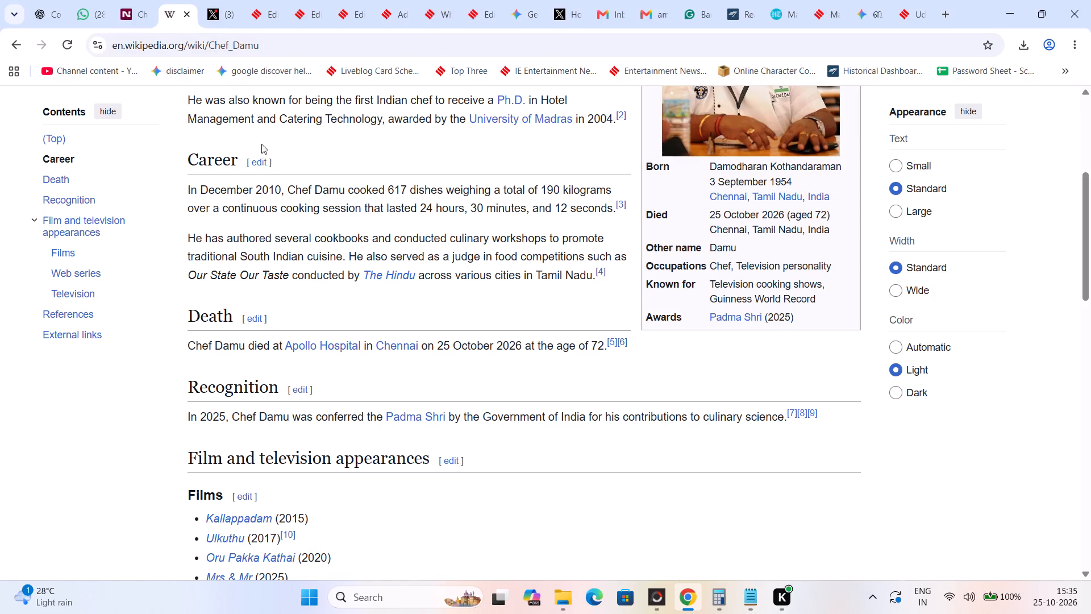
scroll(284, 201, "down", 8)
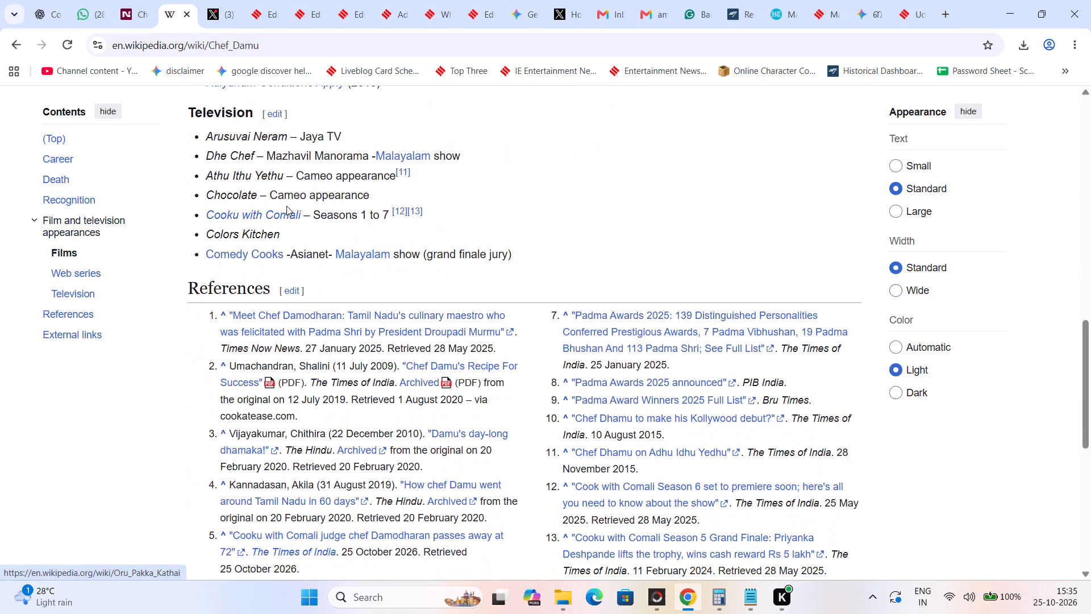
left_click_drag(309, 217, 207, 216)
key("ctrl+c")
key("ctrl+c")
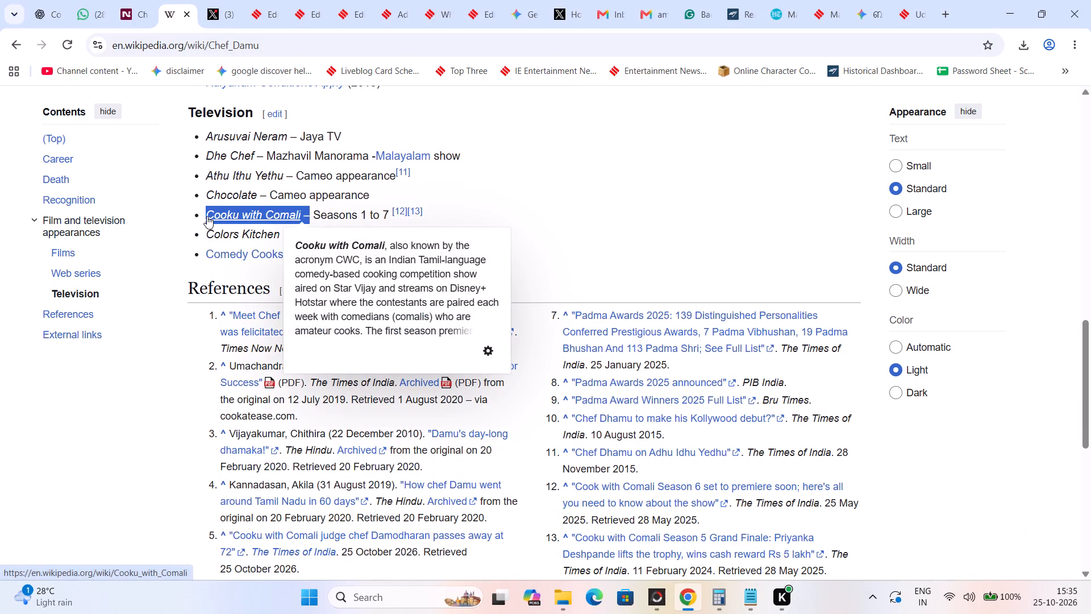
key("ctrl+c")
left_click(267, 0)
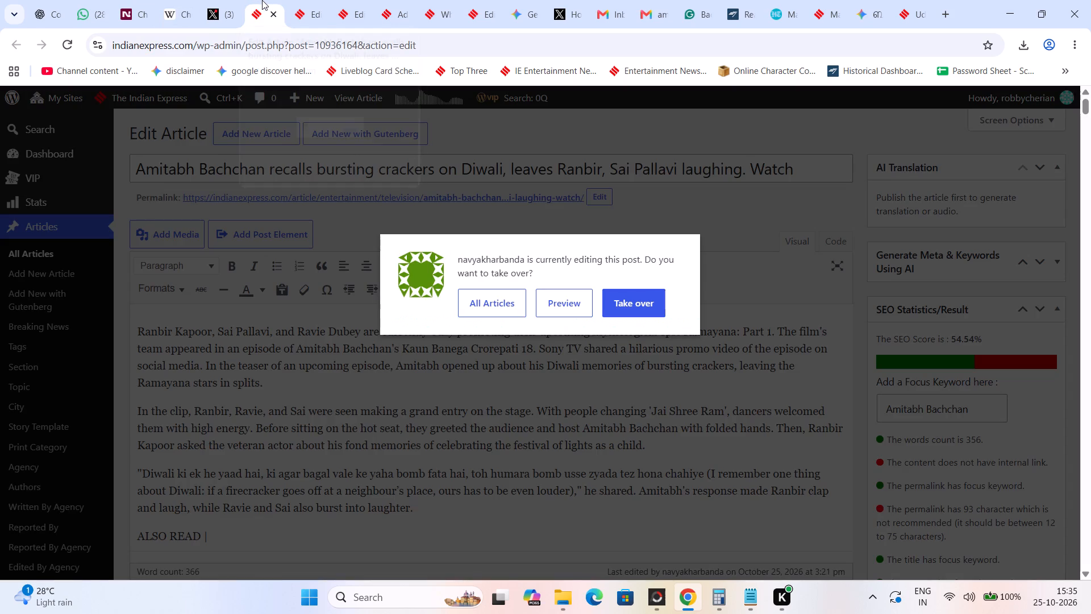
left_click(180, 0)
left_click(382, 0)
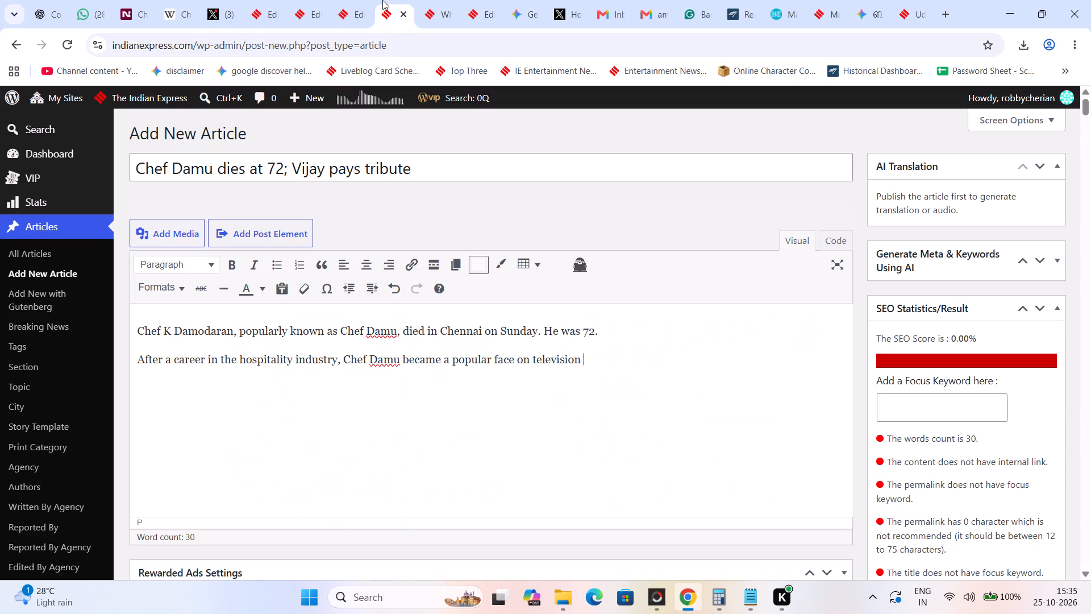
right_click(606, 353)
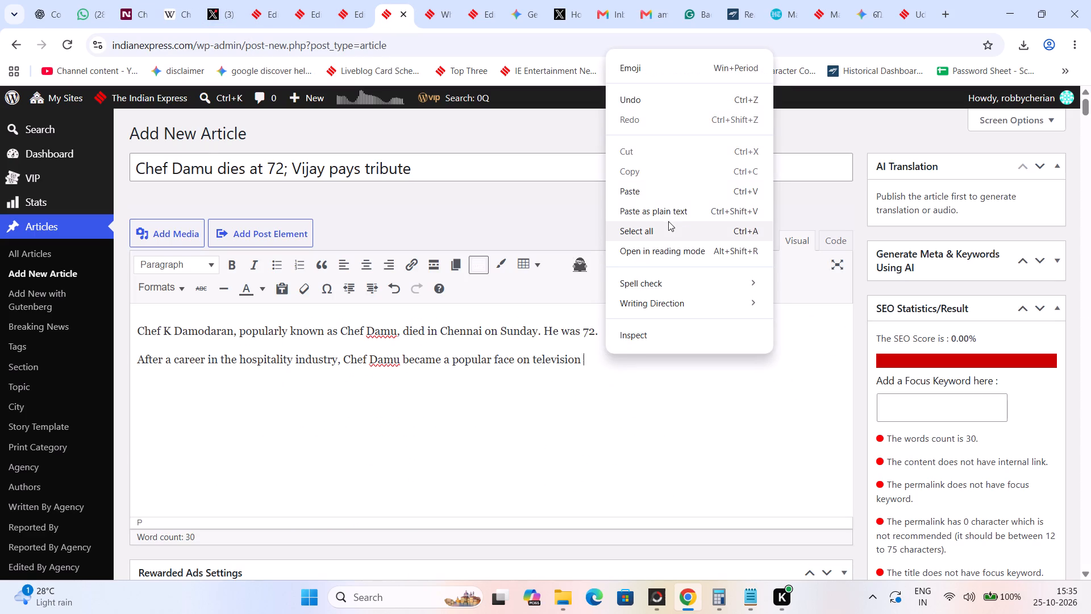
left_click(671, 215)
Insert "with shows like" before "Cooku with Comali" and replace the trailing dash with a full stop.
left_click(584, 362)
key("w")
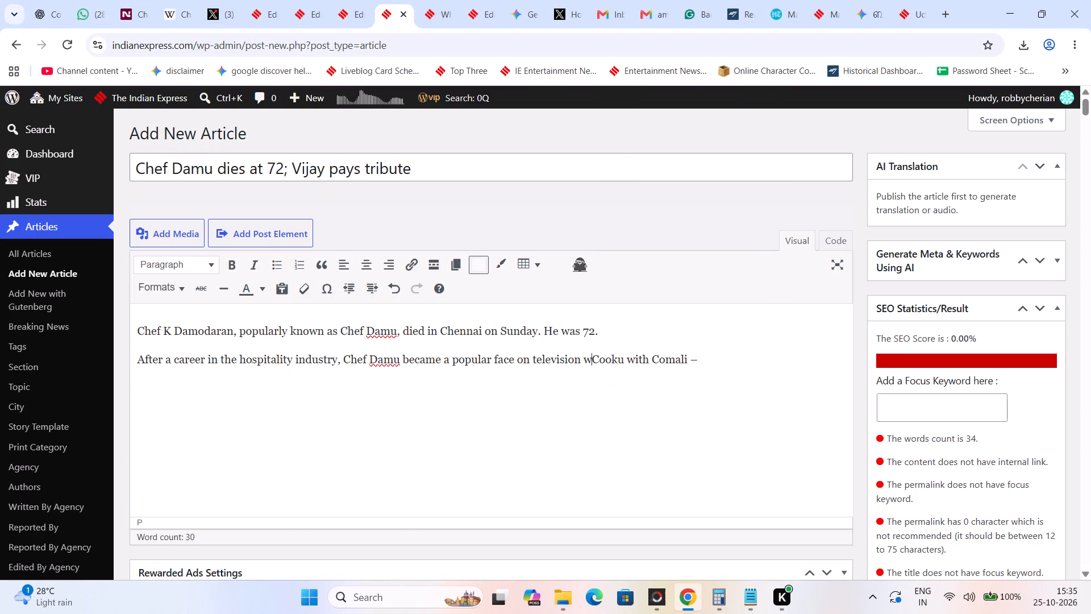
type("ith shows like")
key("space")
key("Down")
key("BackSpace")
key("BackSpace")
type(".")
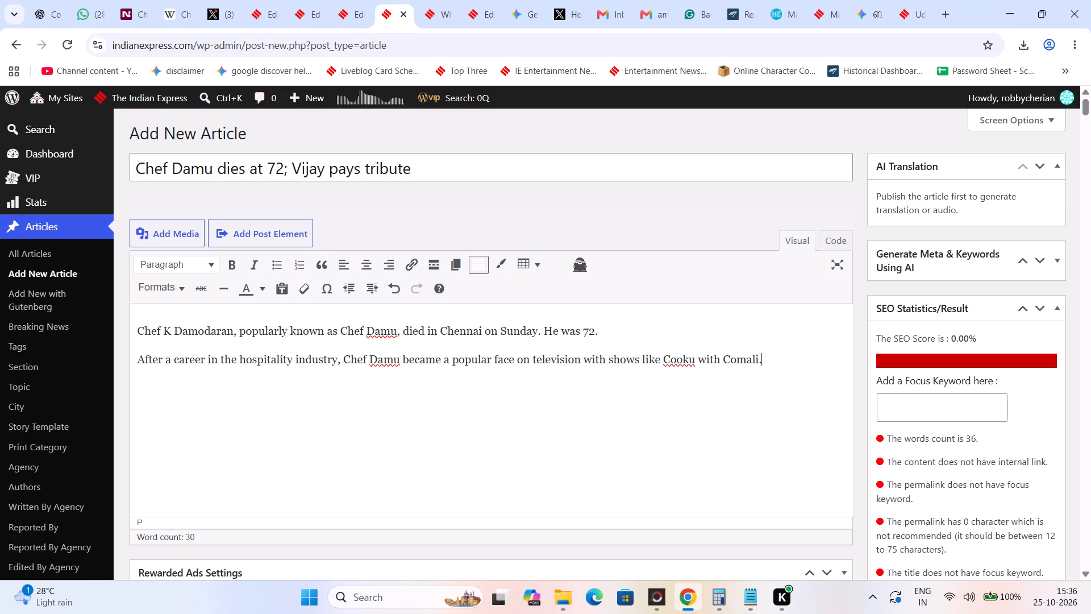
key("space")
Copy the show title "Comedy Cooks" from the television list on Chef Damu's Wikipedia page.
left_click(184, 0)
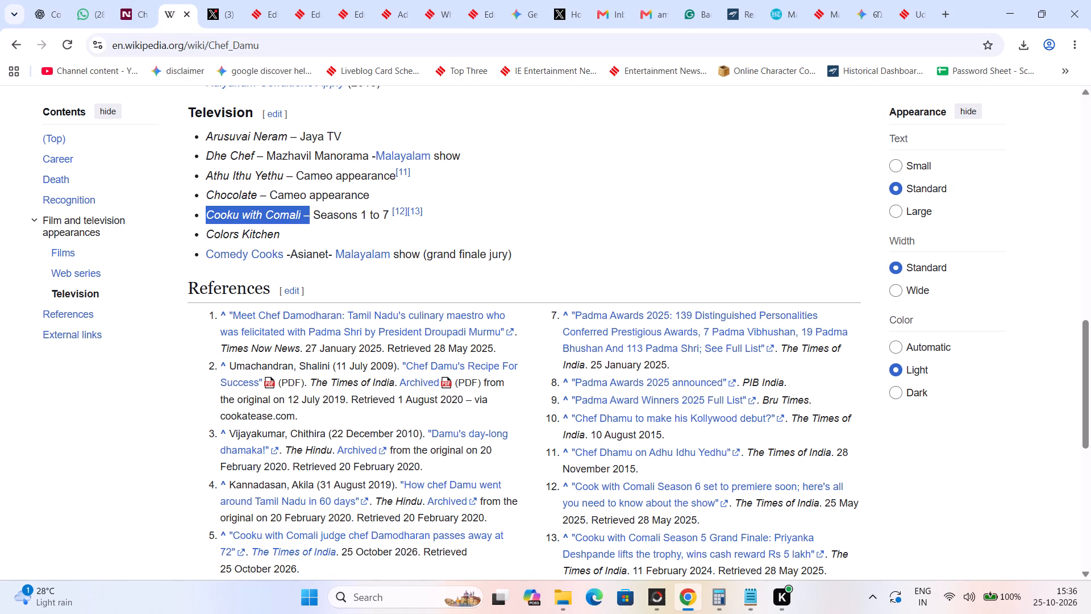
scroll(336, 258, "up", 20)
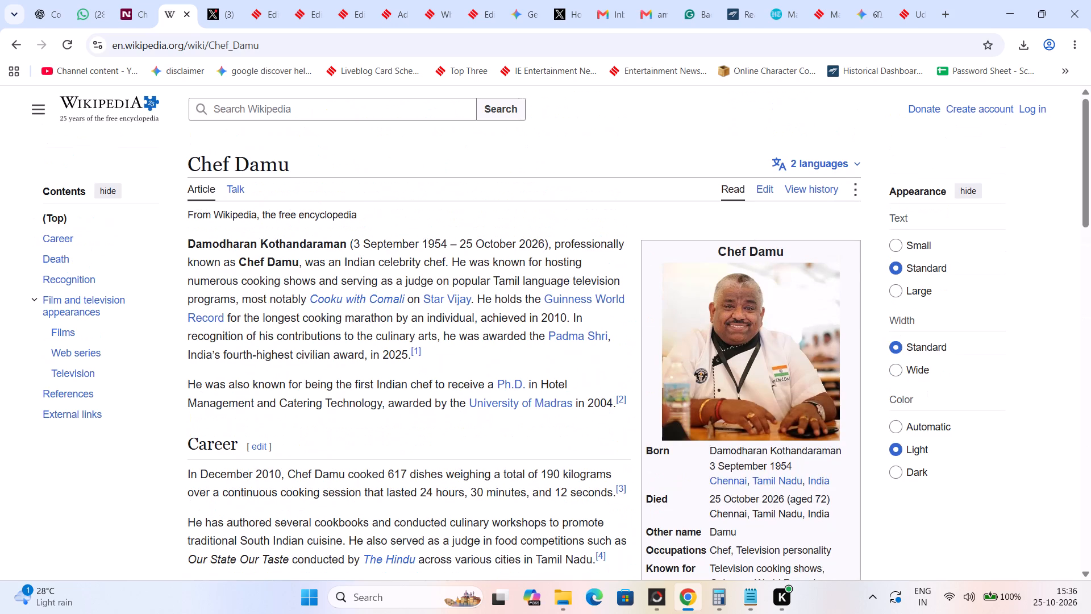
scroll(330, 292, "down", 7)
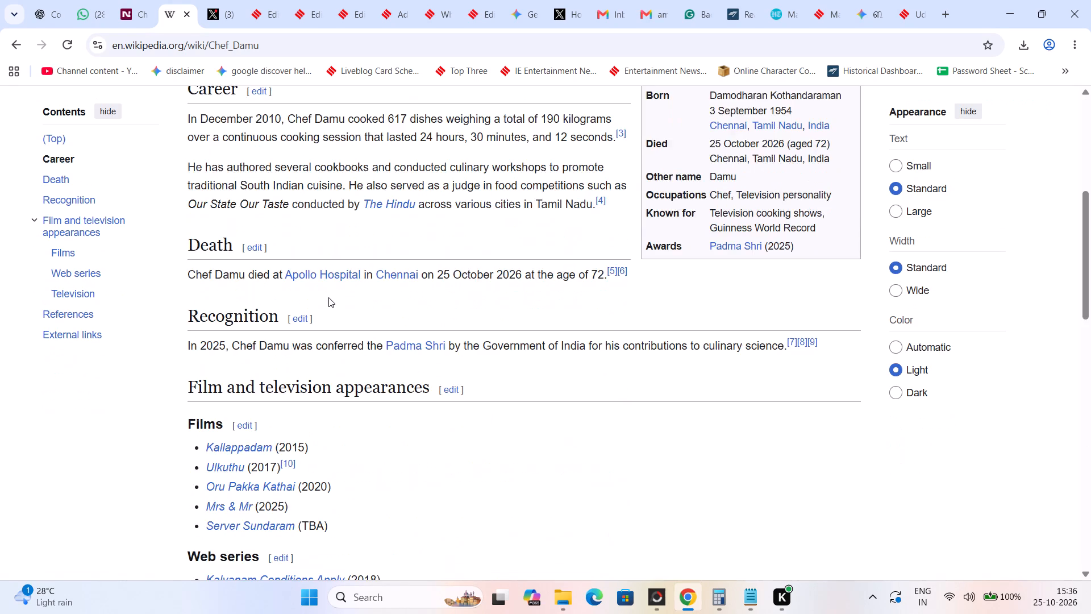
scroll(328, 297, "down", 3)
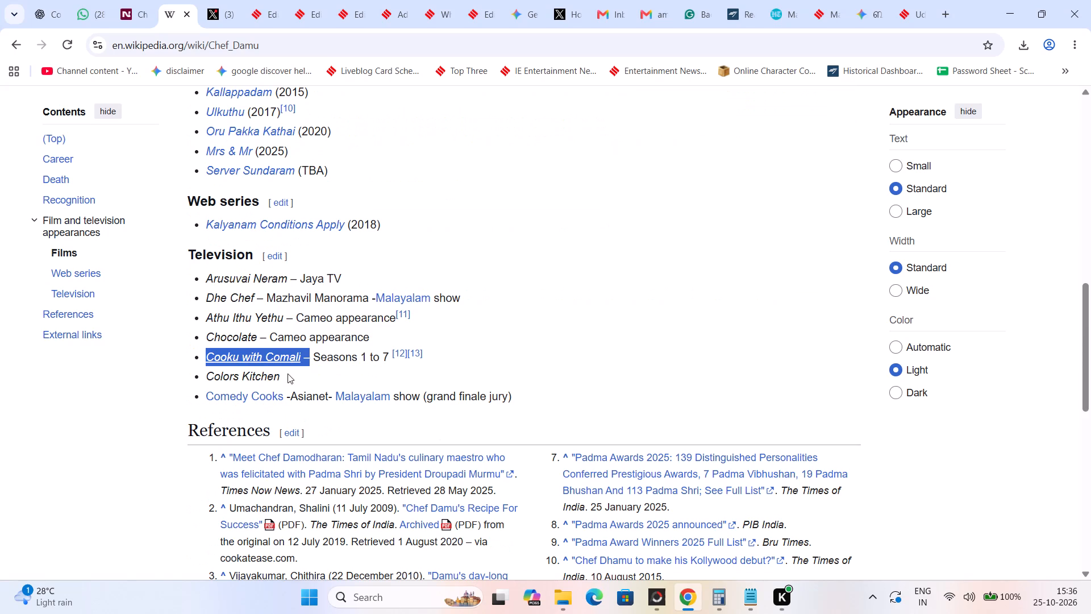
left_click_drag(285, 391, 203, 396)
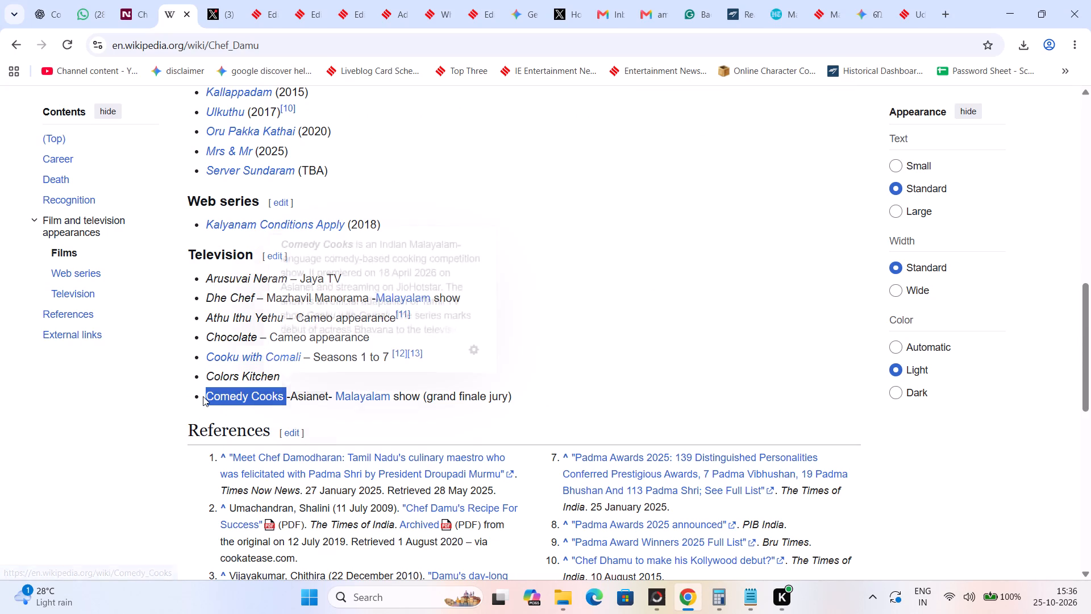
left_click_drag(203, 396, 202, 396)
key("ctrl+c")
key("ctrl+c")
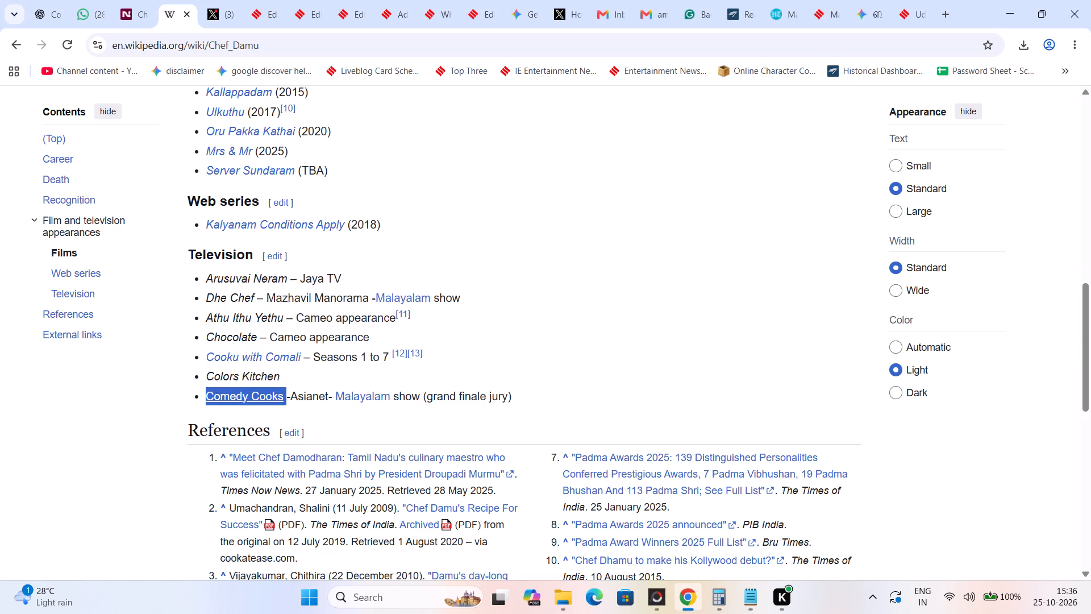
Open the Times Now News reference on Chef Damodaran from Wikipedia and examine its full text on his cuisine, cooking record, Padma Shri and television work.
left_click(270, 455)
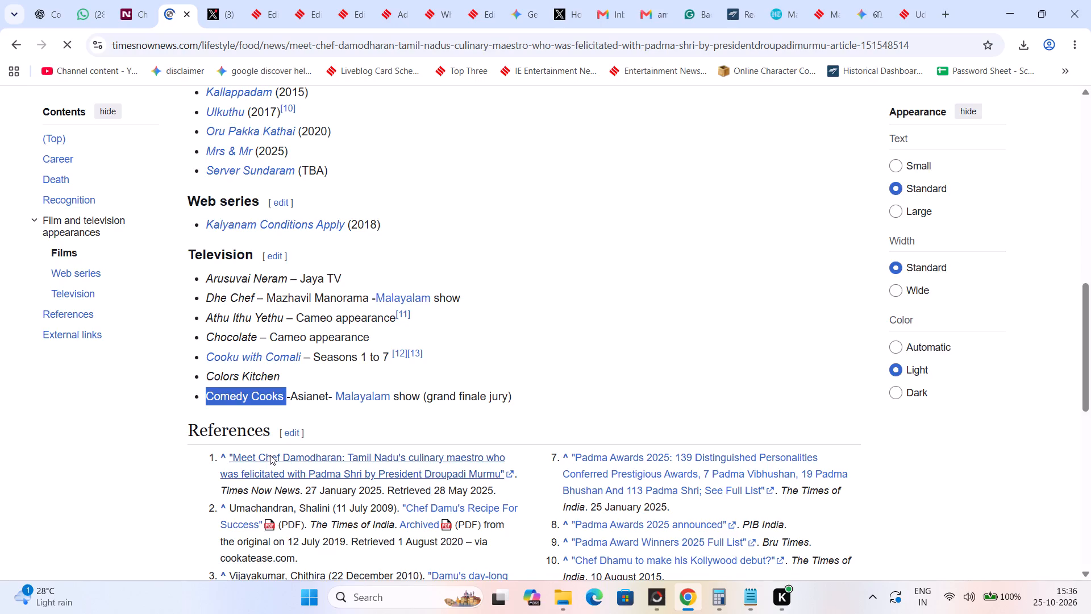
scroll(270, 455, "down", 12)
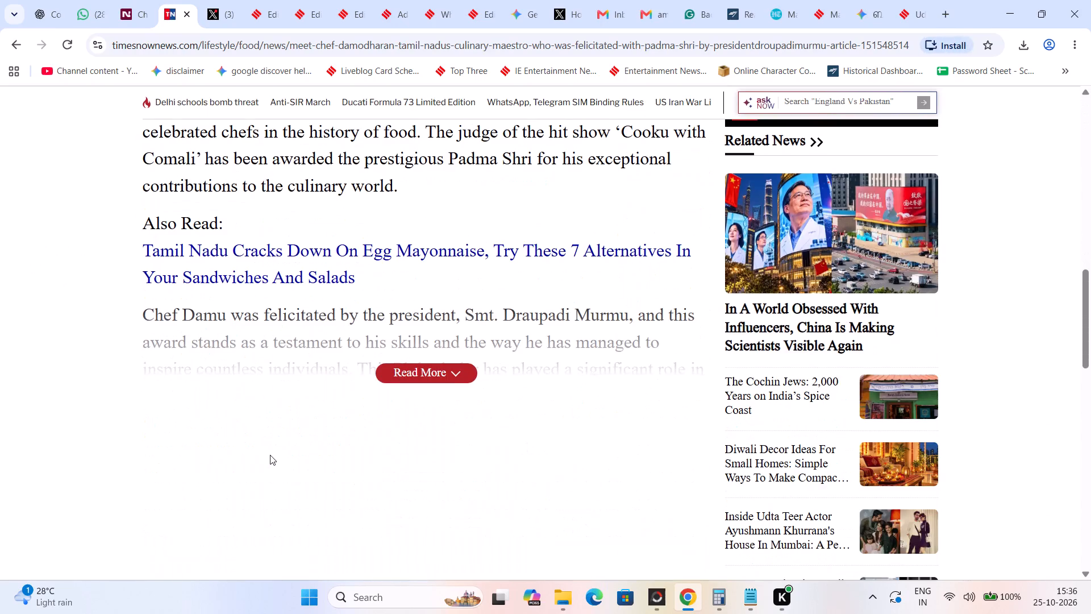
left_click(452, 382)
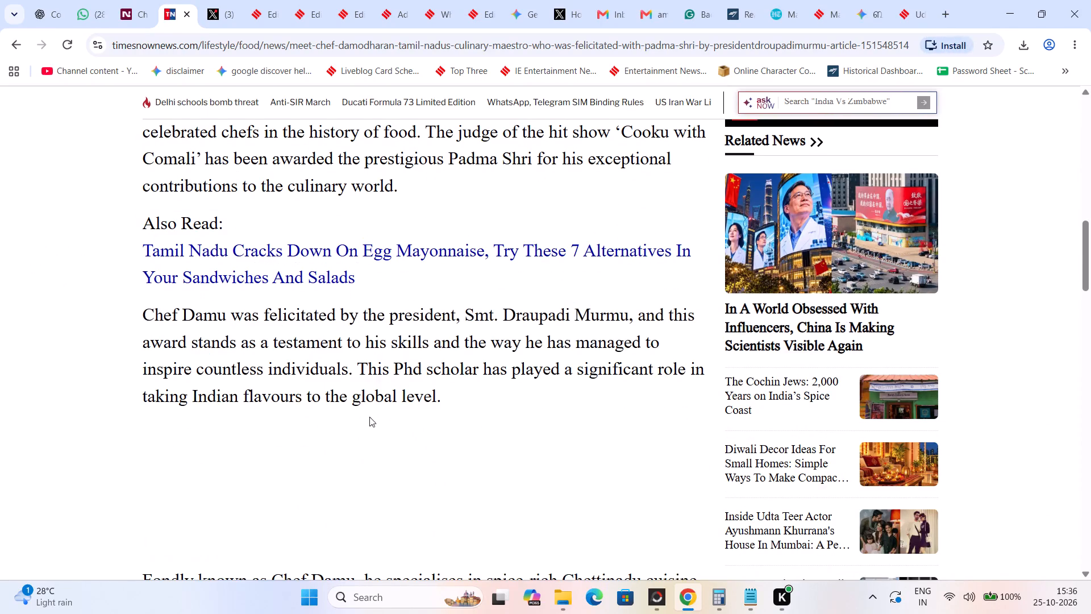
scroll(365, 423, "down", 4)
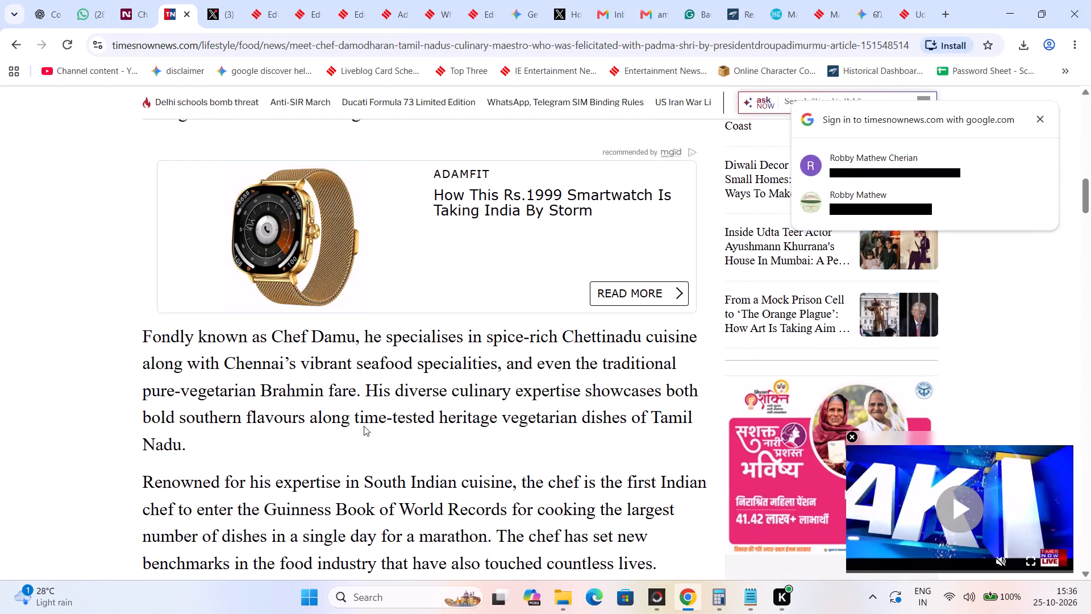
scroll(364, 426, "down", 3)
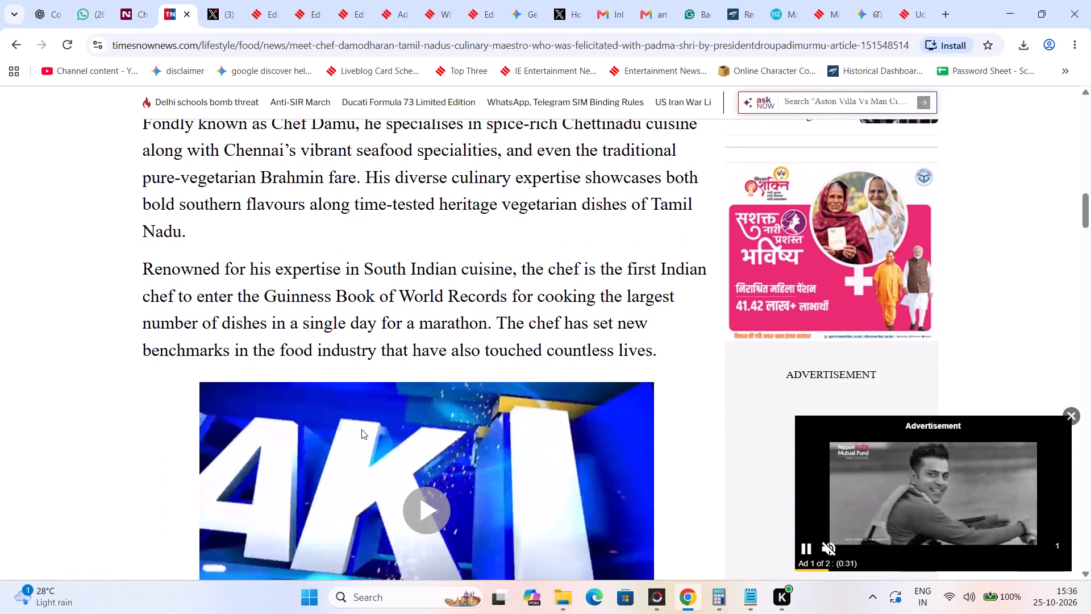
scroll(361, 429, "down", 5)
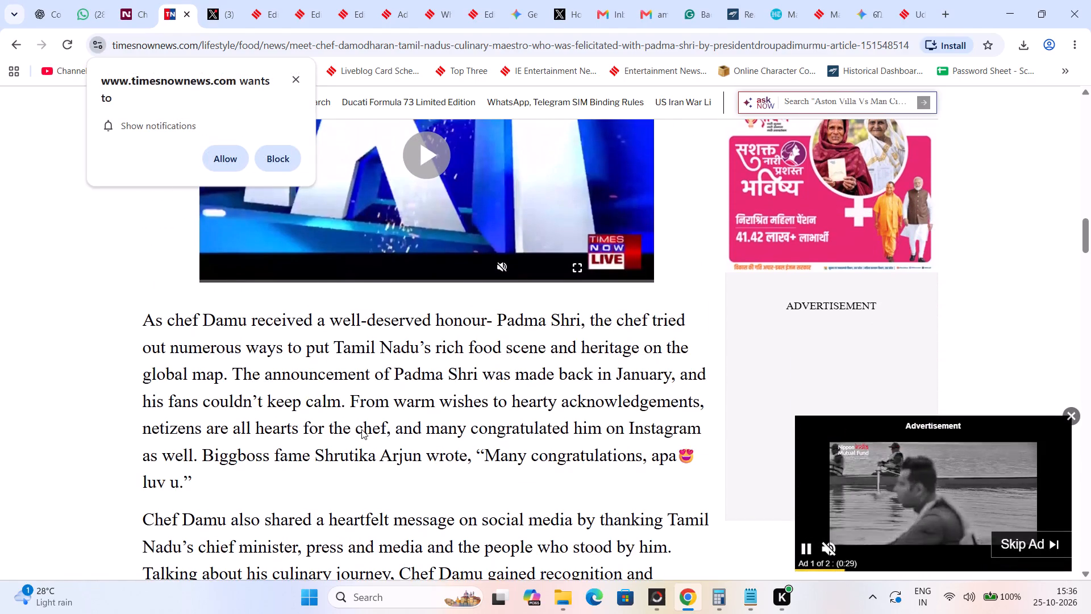
scroll(361, 429, "down", 1)
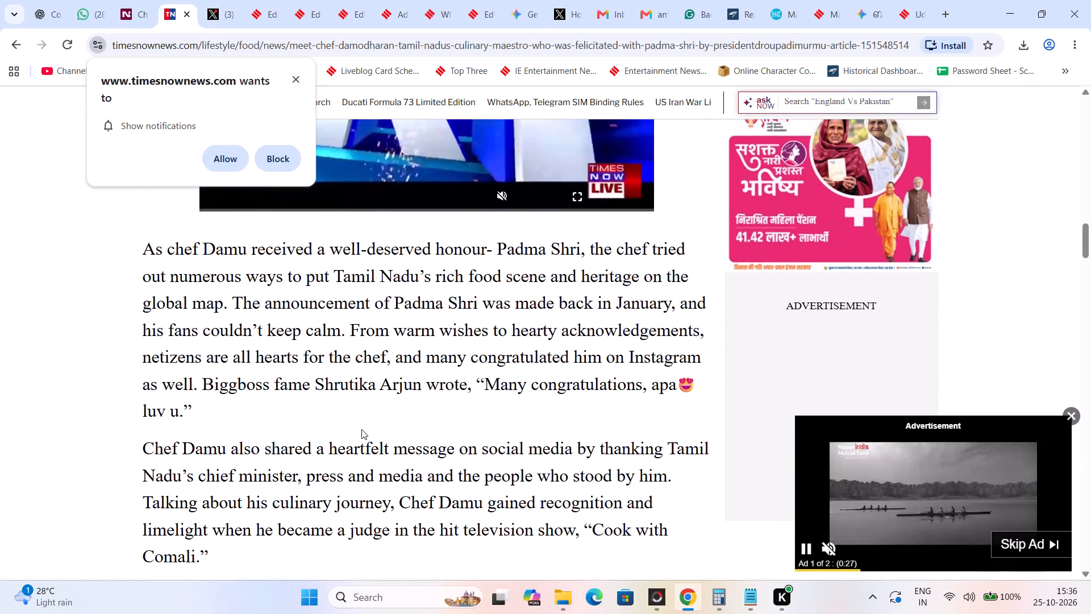
scroll(361, 429, "down", 2)
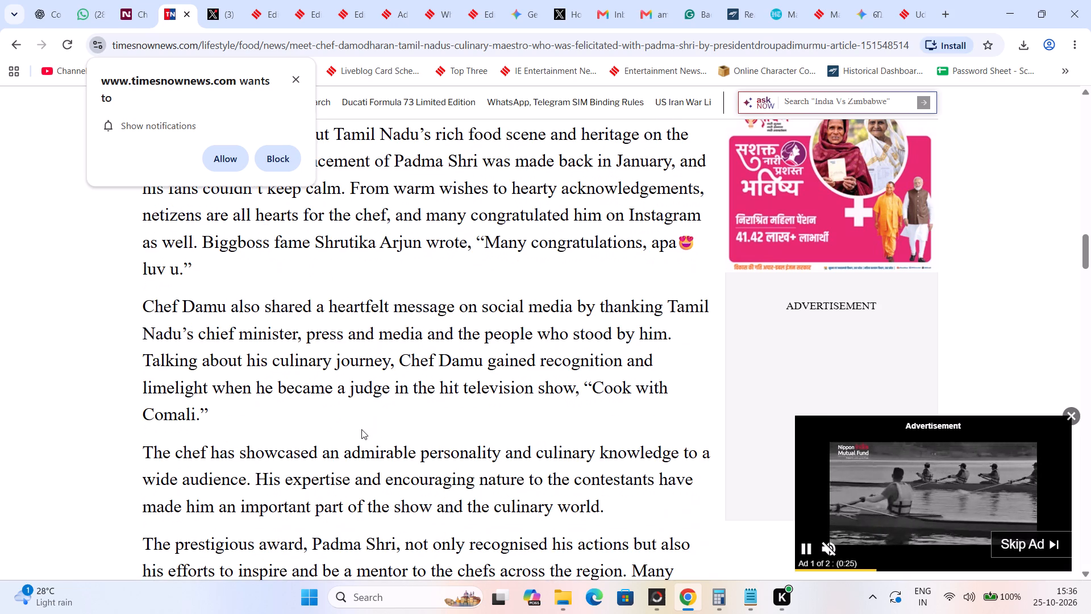
scroll(361, 430, "down", 1)
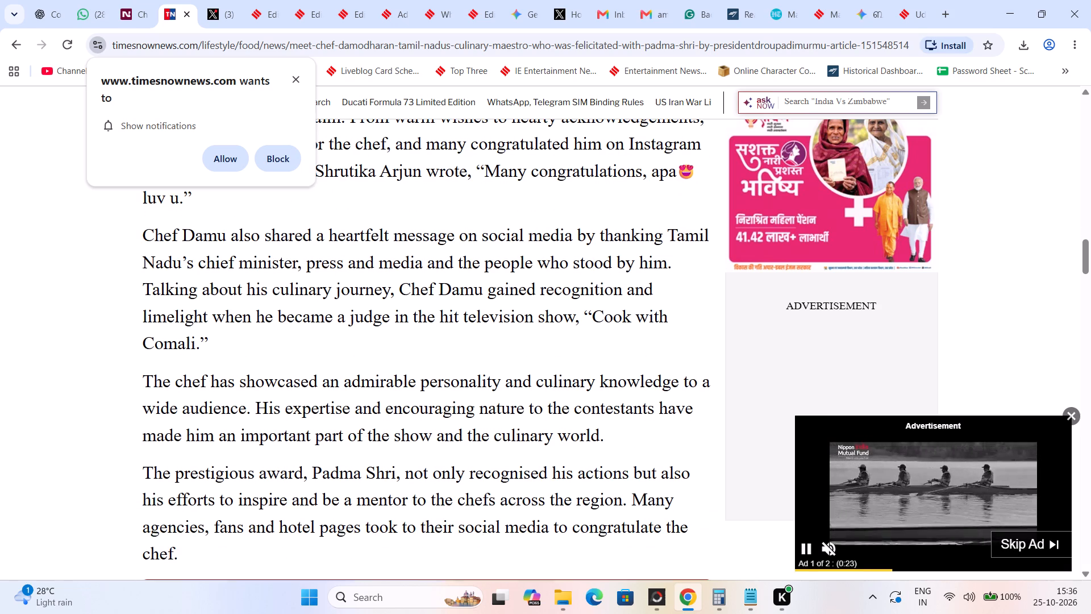
scroll(360, 432, "down", 2)
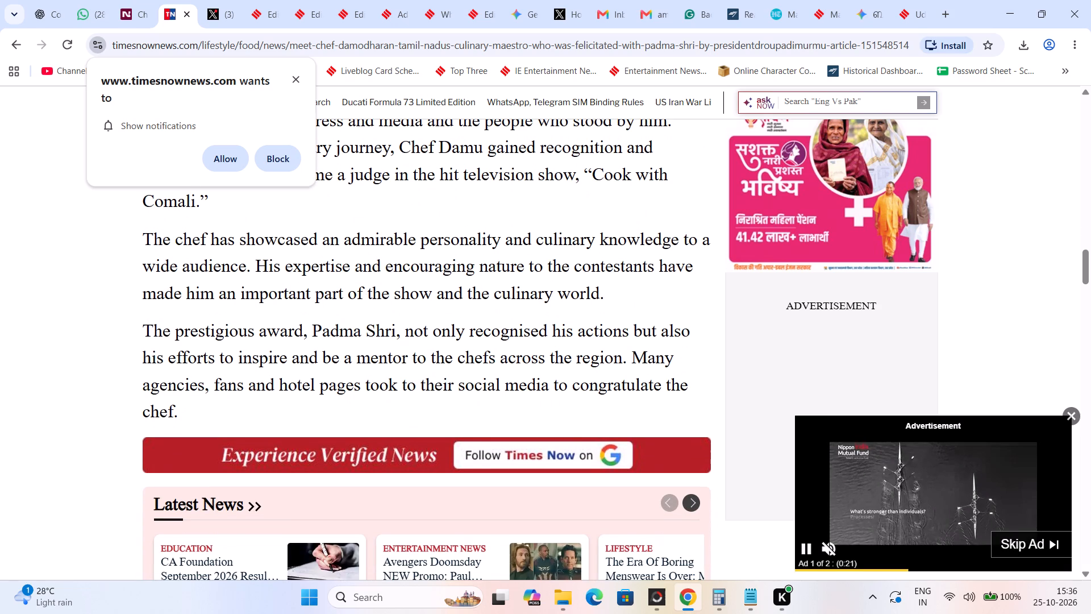
left_click(220, 0)
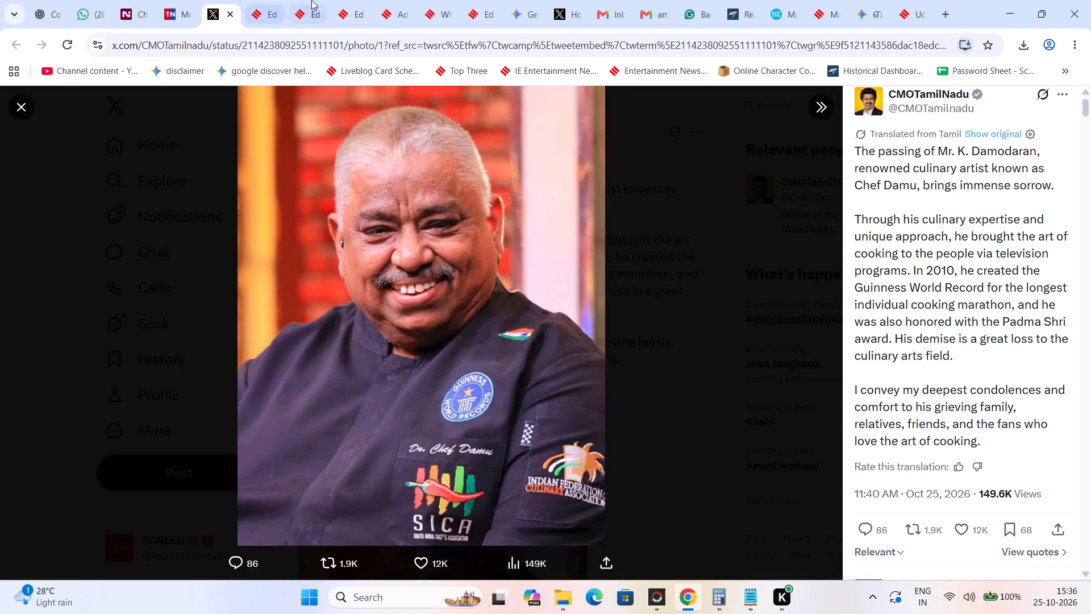
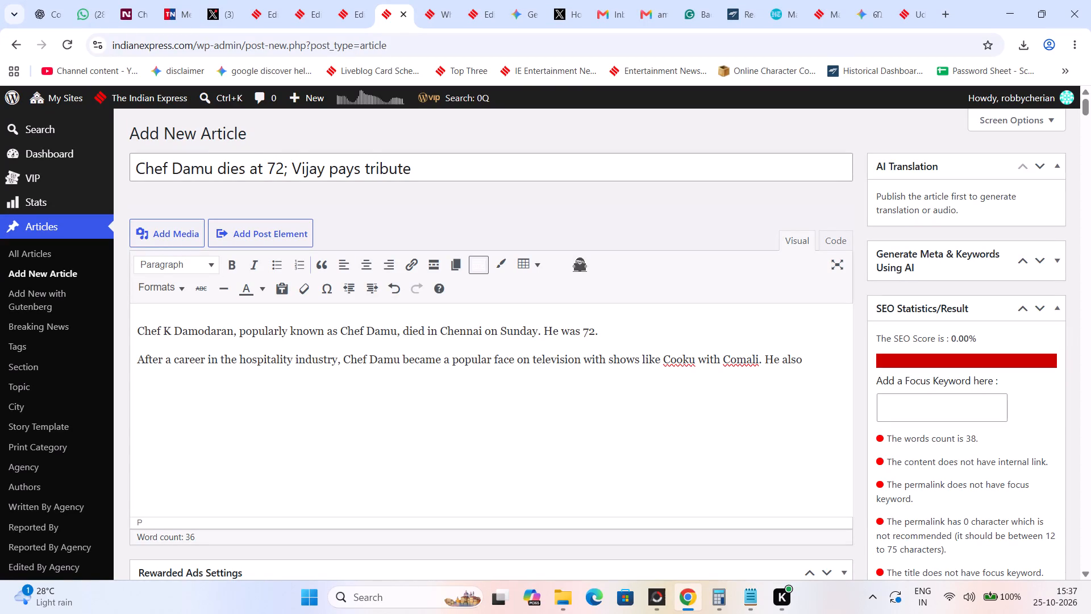
Complete the career paragraph's last sentence with "served as a judge on several cooking reality shows.".
type("served as")
key("space")
type("a judge on se")
key("e")
key("BackSpace")
type("veral cooking reality shows.")
Start a new paragraph with "Tamil Nadu Chief Minister mourned the demise of".
key("Return")
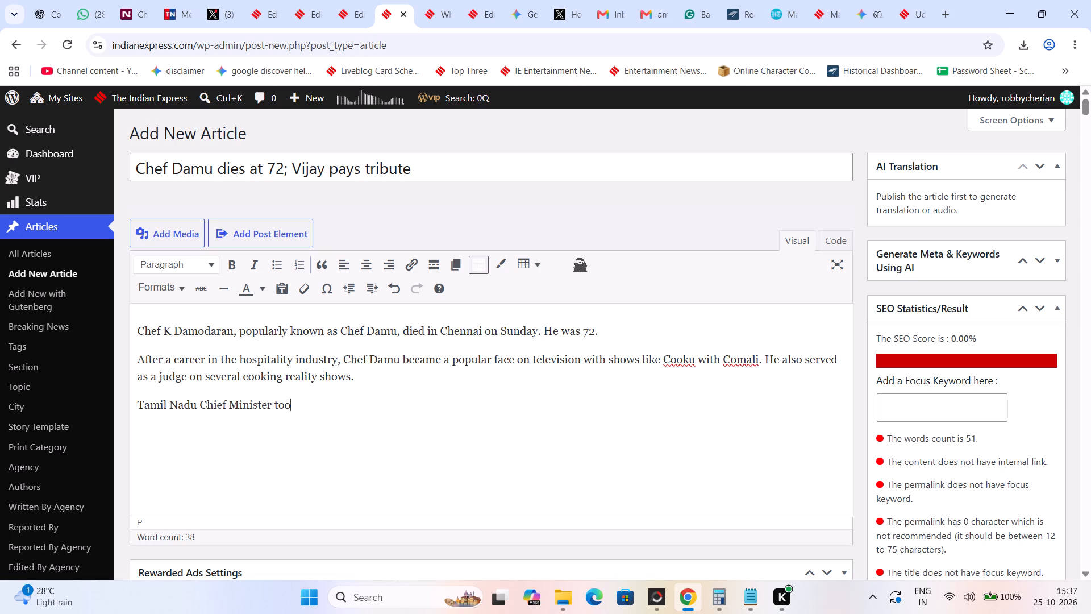
type("socia")
key("BackSpace")
key("BackSpace")
key("BackSpace")
key("BackSpace")
key("BackSpace")
key("BackSpace")
key("BackSpace")
key("BackSpace")
key("BackSpace")
key("BackSpace")
key("BackSpace")
key("BackSpace")
key("BackSpace")
type("mour")
type("ded")
key("space")
key("BackSpace")
key("BackSpace")
key("BackSpace")
key("BackSpace")
type("rned")
key("BackSpace")
key("BackSpace")
key("BackSpace")
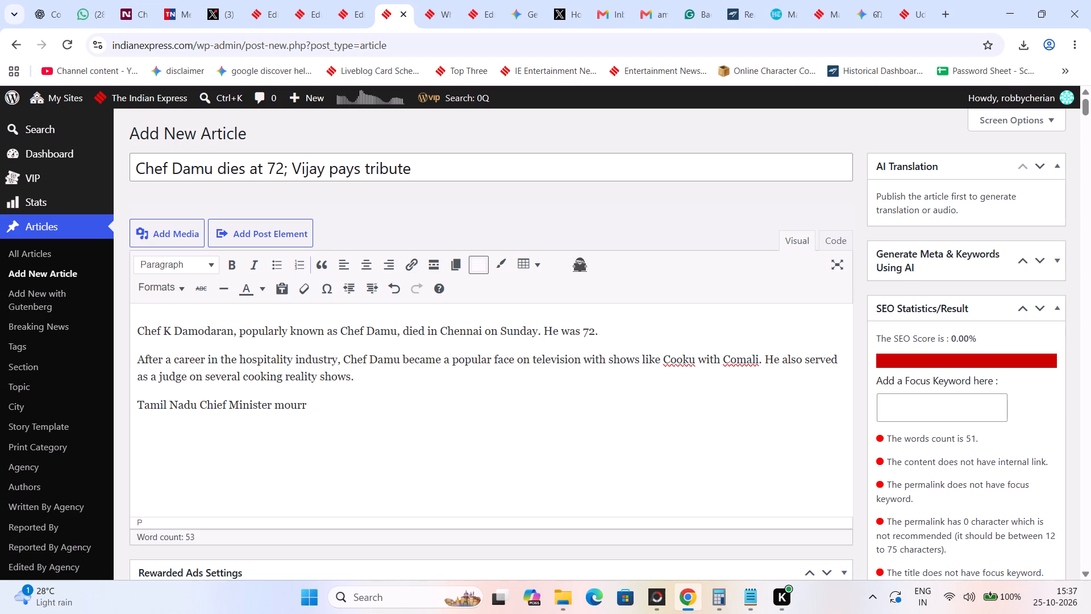
key("BackSpace")
type("ned teh demise of")
key("space")
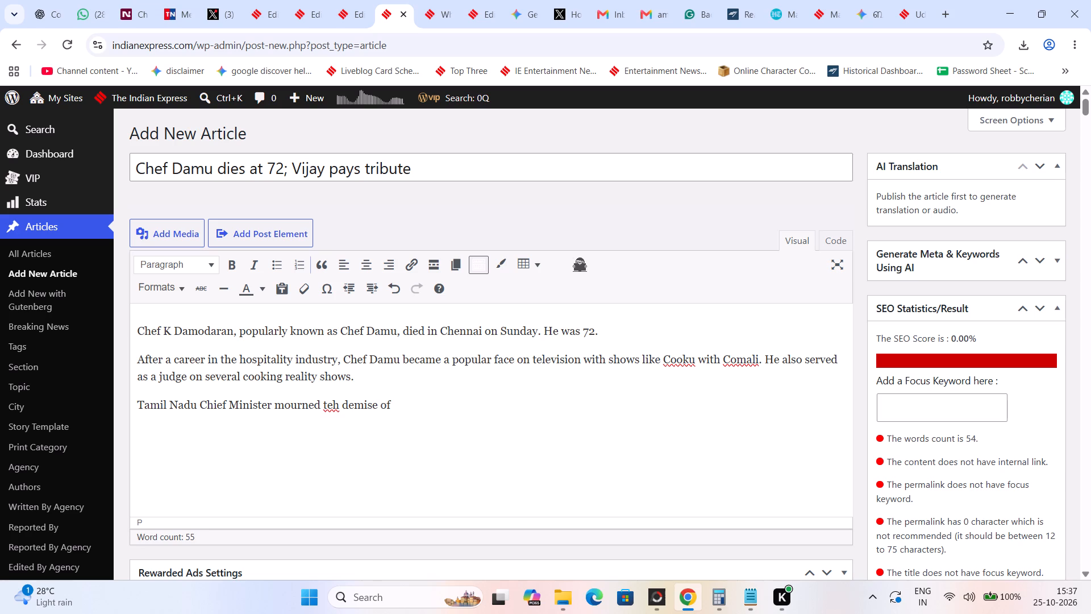
Finish the sentence with "Chef Damu" copied from the opening line, correct "teh" to "the", and end with a full stop.
left_click_drag(341, 325, 394, 320)
key("ctrl+c")
left_click(424, 403)
key("ctrl+v")
right_click(327, 405)
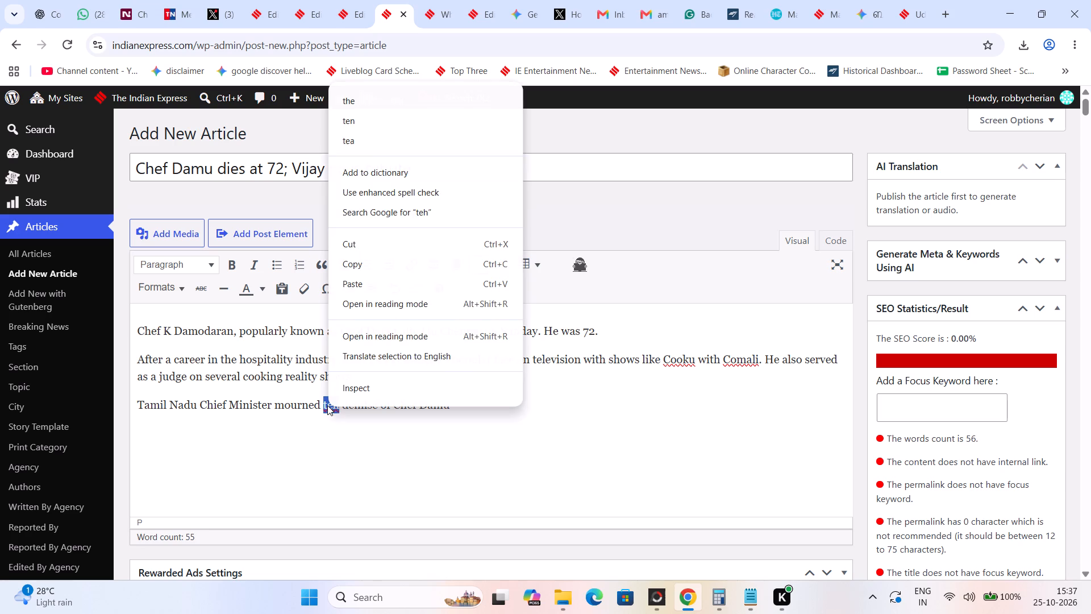
left_click(394, 110)
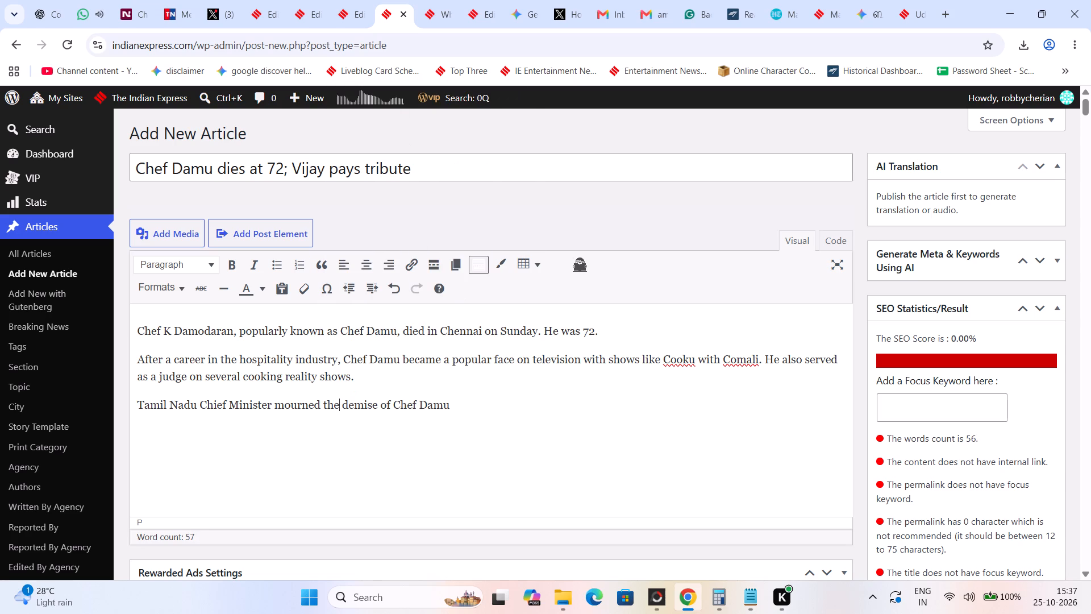
left_click(468, 392)
type(".")
key("space")
Copy the full quoted tribute post, from "The passing of Mr. K. Damodaran" onward, from the NDTV article and paste it below the Chief Minister sentence.
left_click(119, 0)
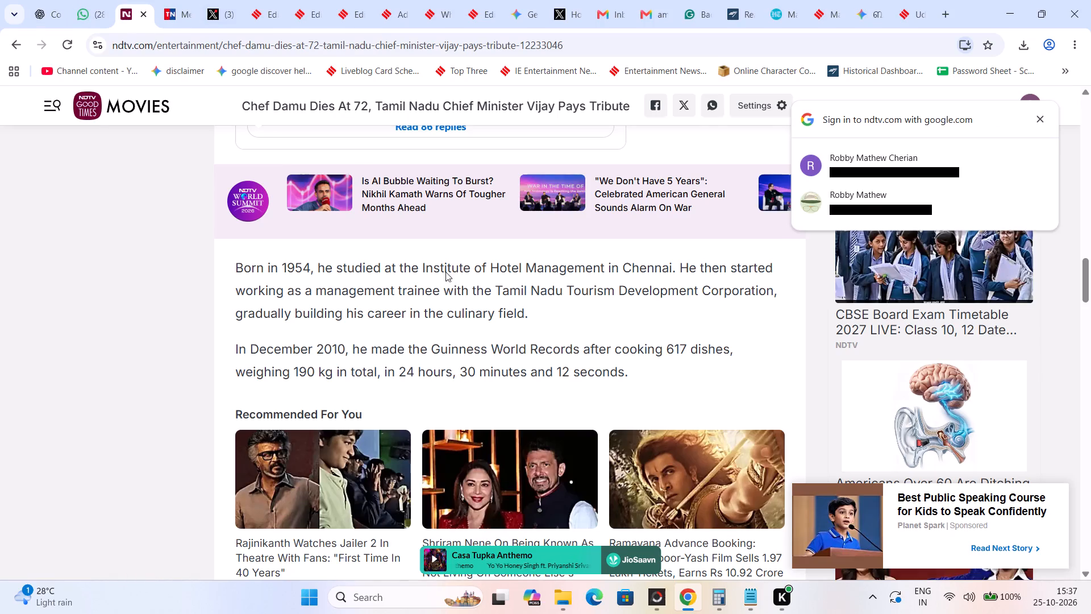
scroll(493, 352, "down", 1)
scroll(493, 352, "up", 11)
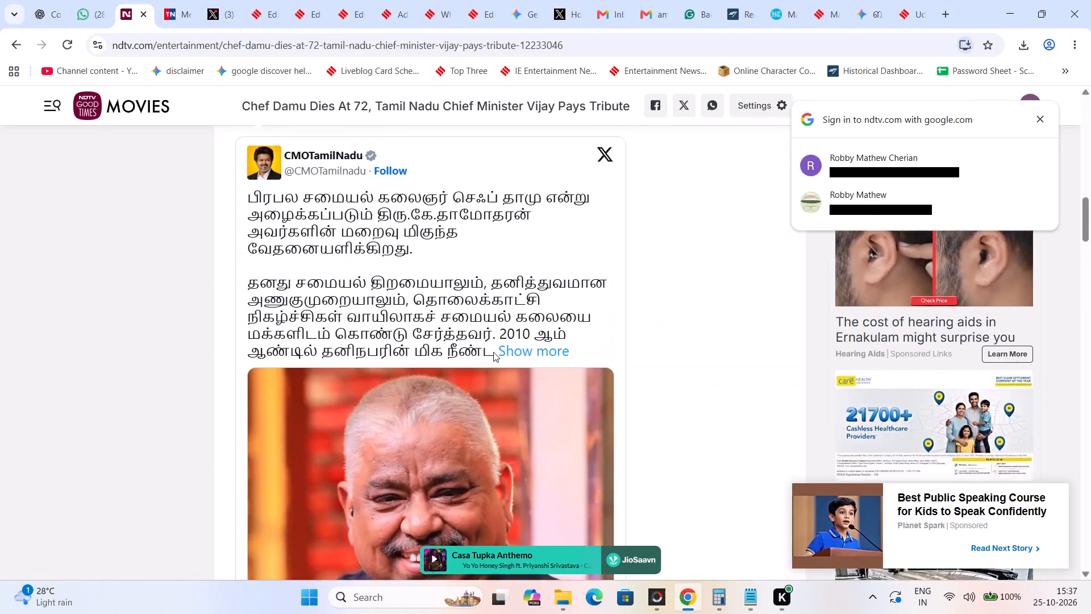
scroll(493, 352, "up", 4)
left_click_drag(509, 438, 299, 259)
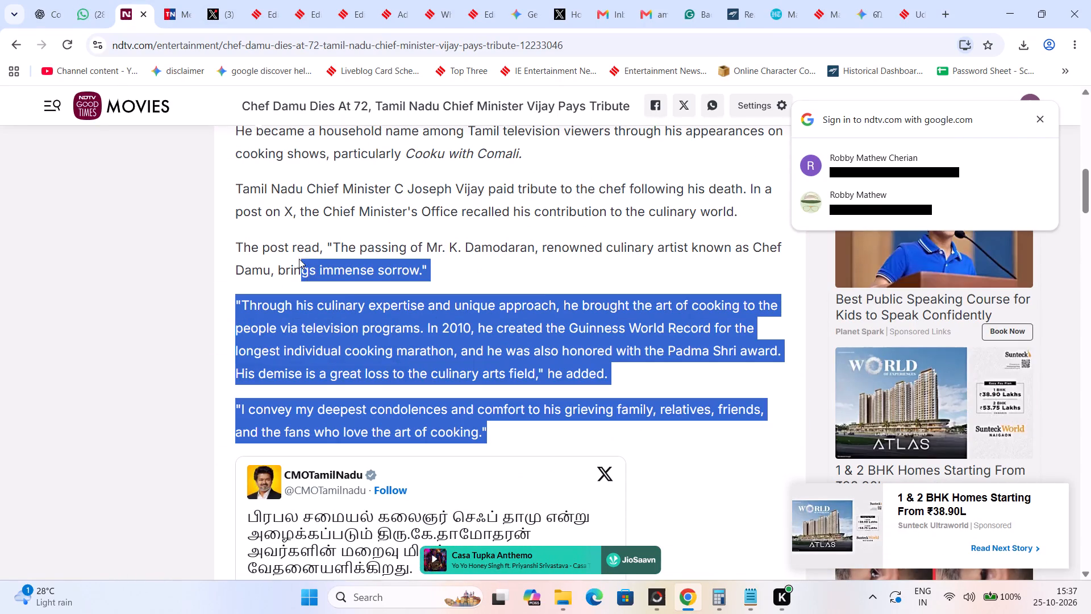
left_click_drag(299, 259, 329, 238)
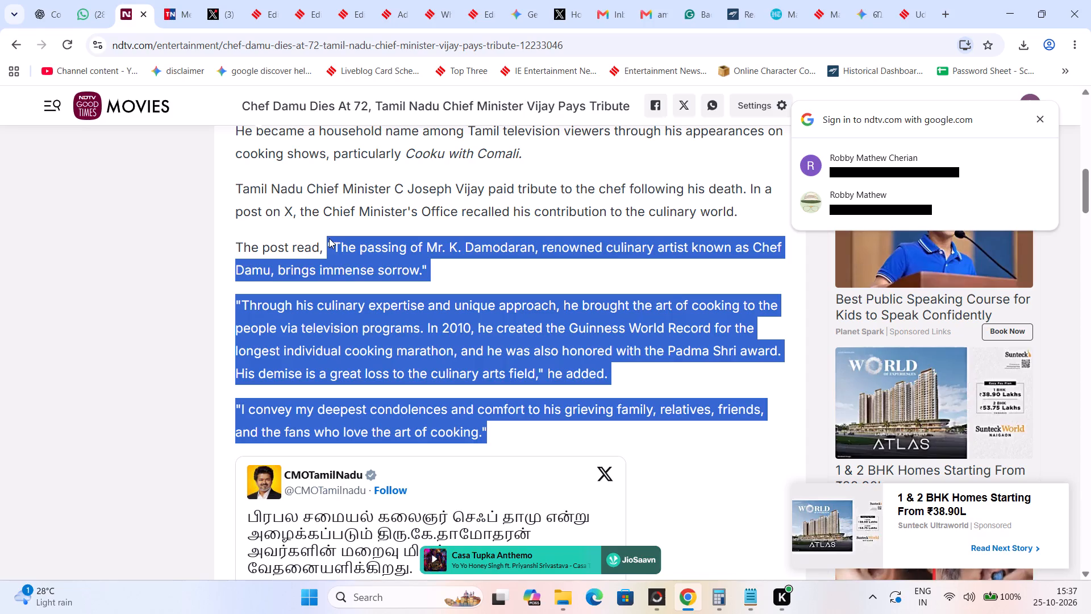
right_click(329, 238)
left_click(345, 252)
left_click(189, 0)
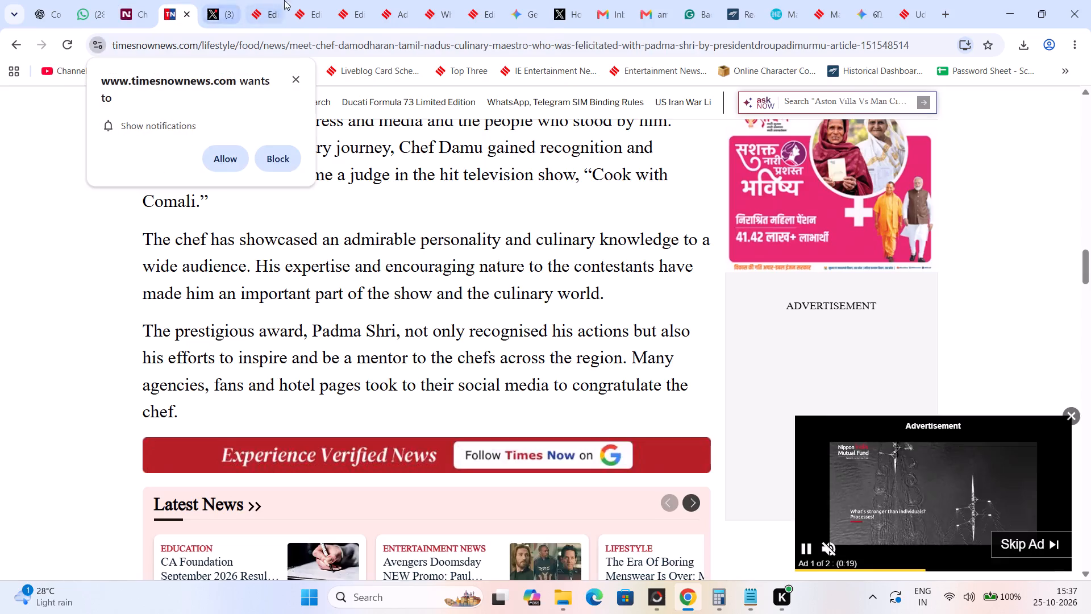
left_click(406, 0)
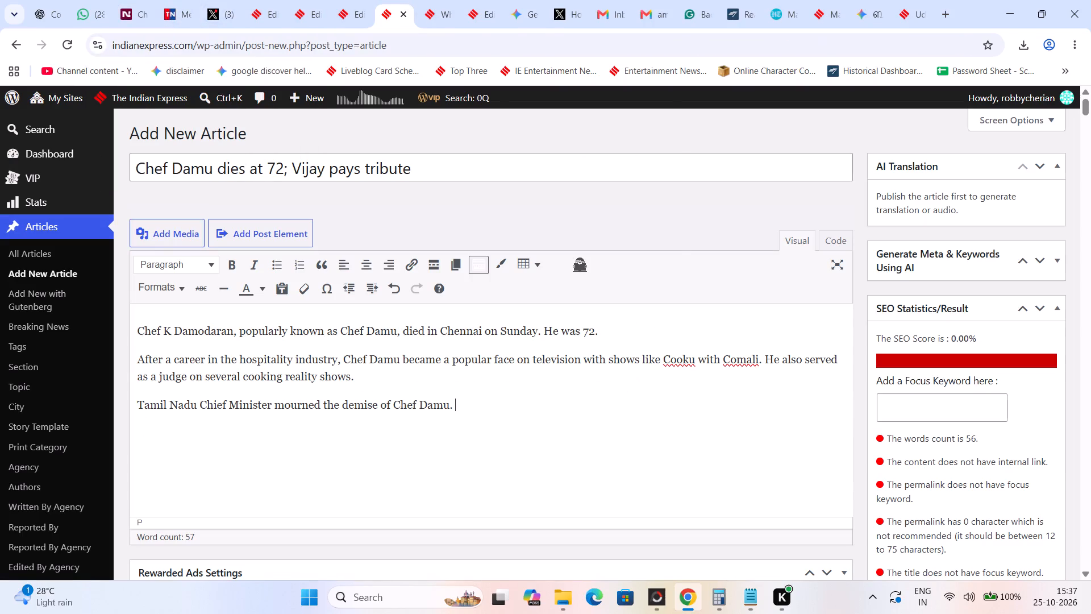
right_click(508, 408)
left_click(601, 261)
Add "His post on X read," after the Chief Minister sentence and join the first quote to it with a single opening quotation mark.
left_click(481, 362)
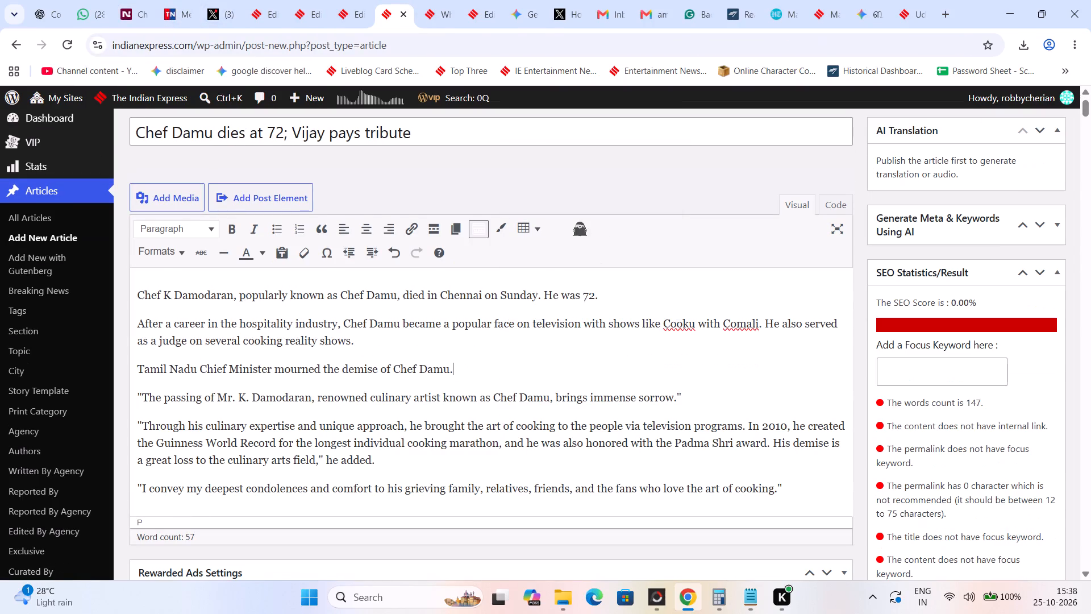
key("BackSpace")
key("BackSpace")
key("BackSpace")
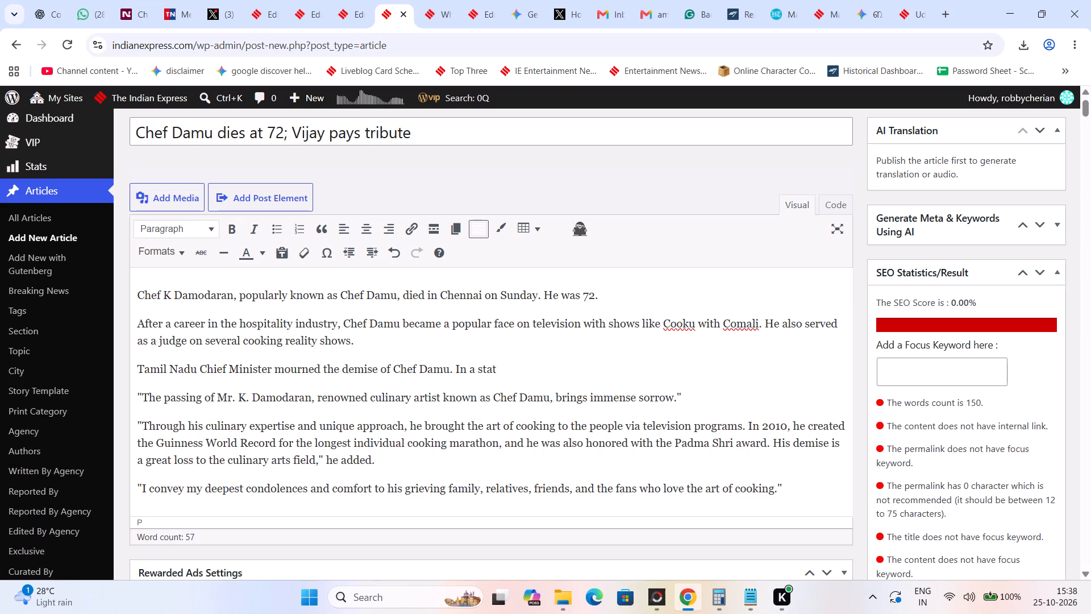
type("em")
key("BackSpace")
key("BackSpace")
key("BackSpace")
key("BackSpace")
key("BackSpace")
key("BackSpace")
key("BackSpace")
key("BackSpace")
key("BackSpace")
key("BackSpace")
key("Delete")
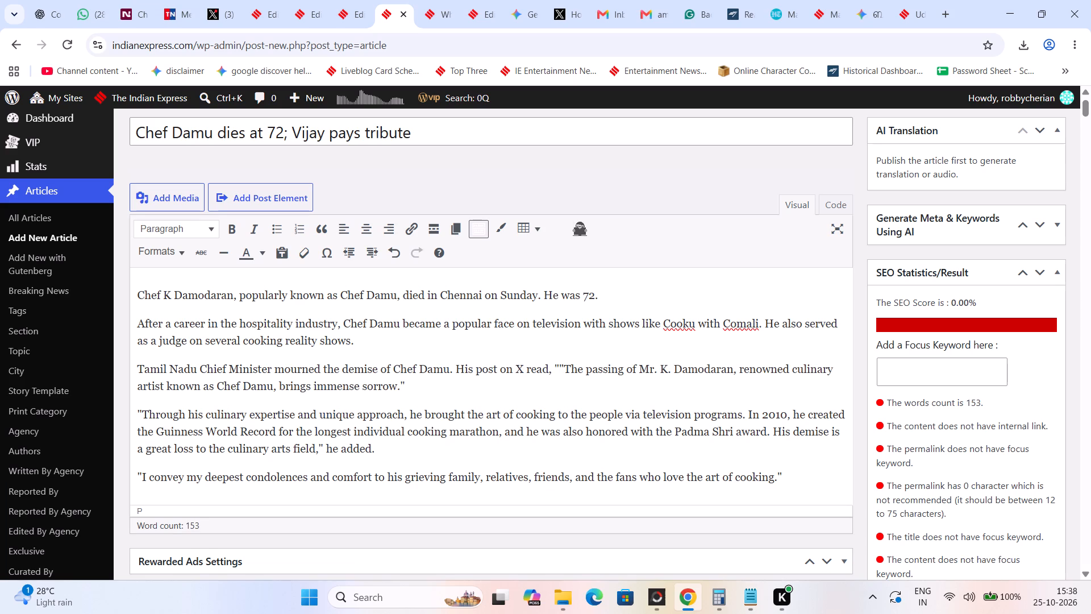
key("BackSpace")
Move "His post on X read," and its quote into a separate paragraph below the Chief Minister sentence.
key("Left")
key("Left")
key("Left")
key("Left")
key("Left")
key("Left")
key("Left")
key("Left")
key("Left")
key("Left")
key("Left")
key("Left")
key("Left")
key("Left")
key("Left")
key("Left")
key("Left")
key("Left")
key("Left")
key("Left")
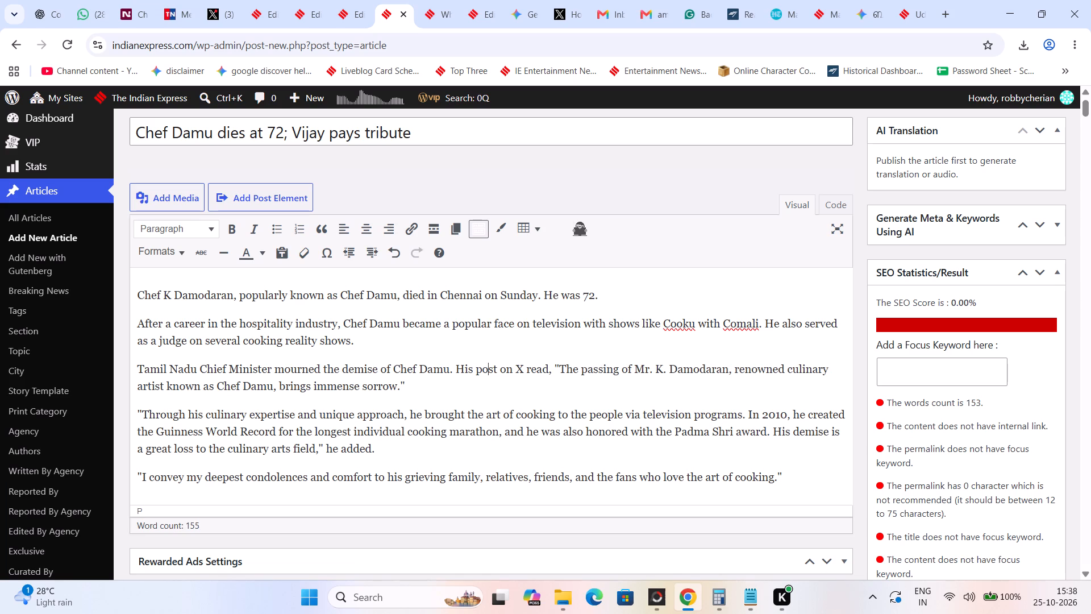
key("BackSpace")
key("Return")
Merge the "Through his culinary expertise" paragraph into the first quote, removing the quotation marks between them.
key("Down")
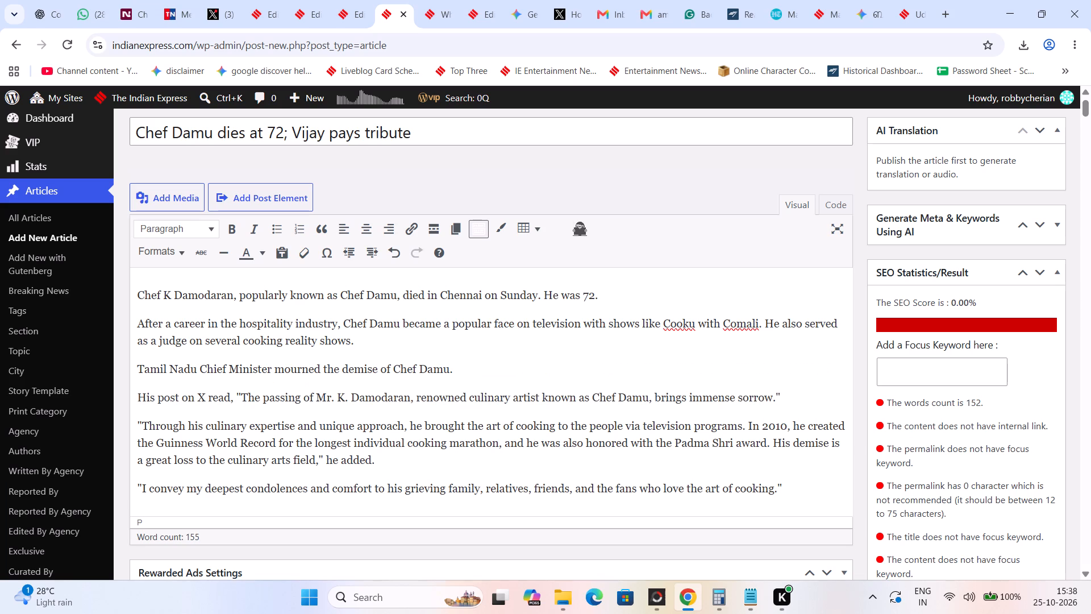
key("Right")
key("BackSpace")
key("BackSpace")
key("BackSpace")
key("space")
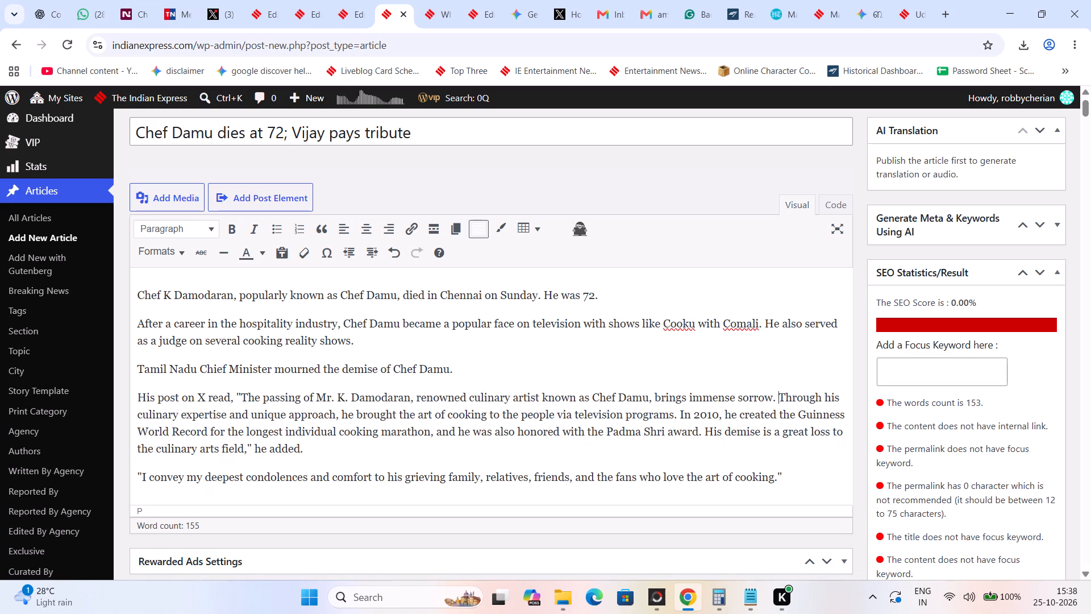
Delete "he added" and merge the condolences paragraph into the quote, with a full stop after "culinary arts field" and no quotation marks between.
key("Down")
key("Down")
key("Down")
key("BackSpace")
key("BackSpace")
key("BackSpace")
key("BackSpace")
key("BackSpace")
key("BackSpace")
key("BackSpace")
key("BackSpace")
key("BackSpace")
key("BackSpace")
key("BackSpace")
key("BackSpace")
key("Delete")
key("Delete")
key("space")
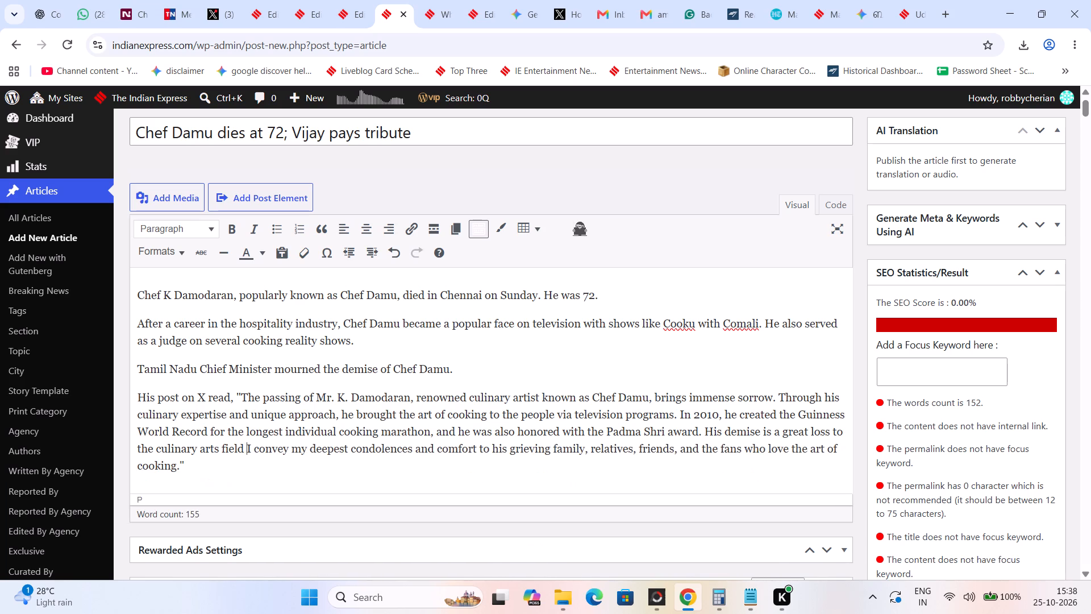
key("Down")
key("Up")
key("Left")
key("period")
triple_click(231, 302)
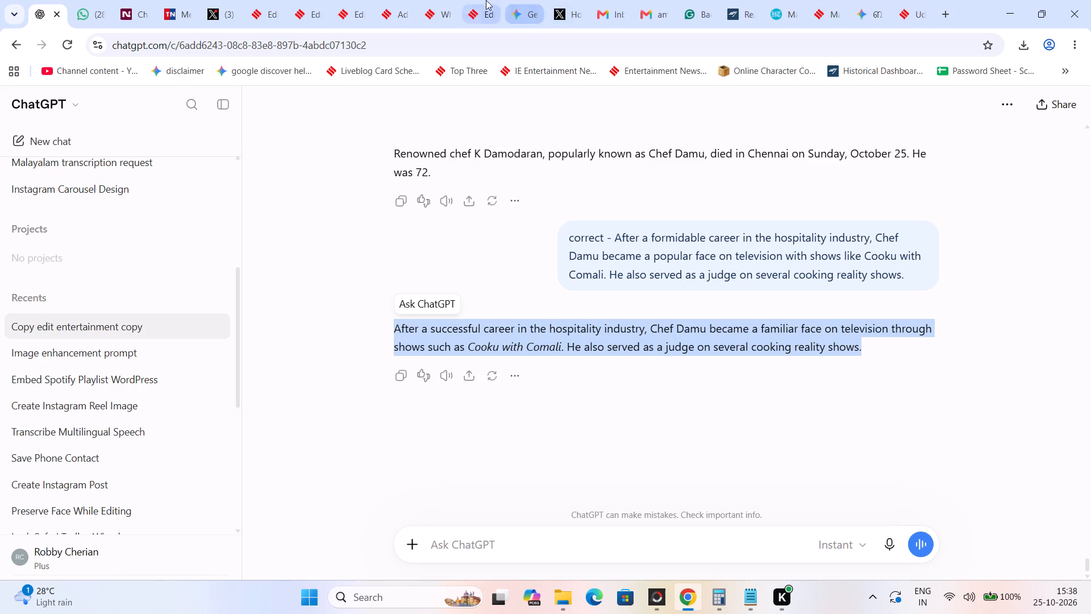
left_click(454, 0)
left_click(407, 0)
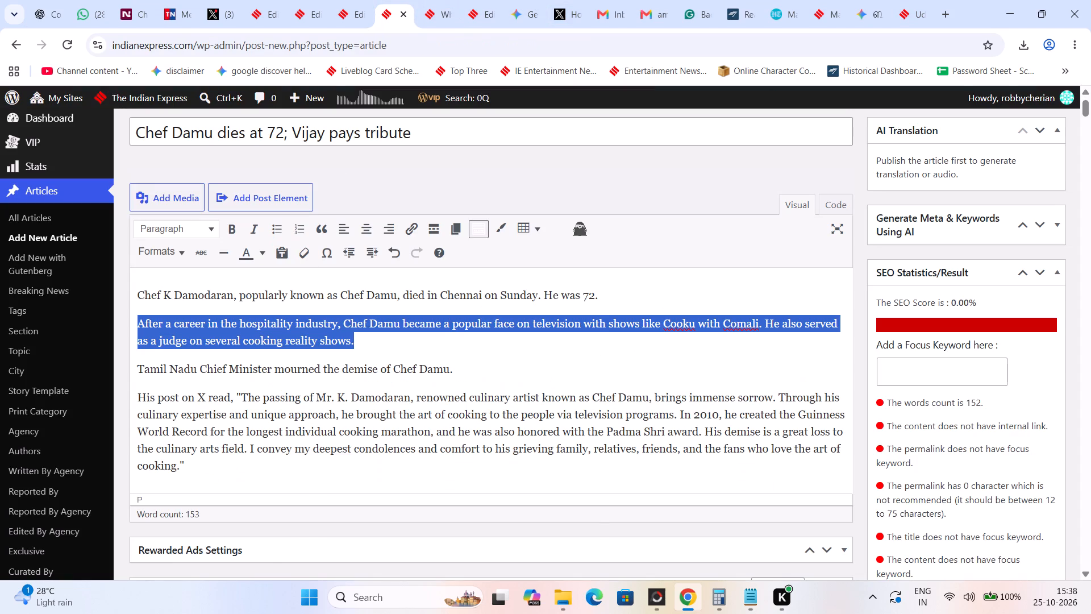
right_click(257, 323)
left_click(292, 347)
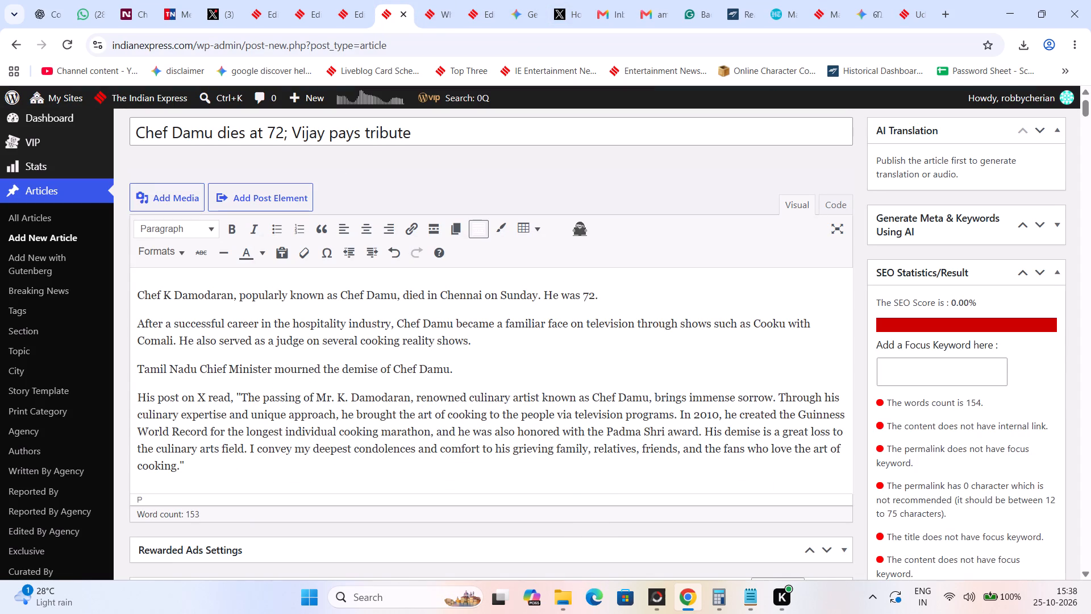
Insert "Vijay" after "Tamil Nadu Chief Minister" in the sentence about mourning Chef Damu.
left_click(278, 368)
type("ijay")
key("space")
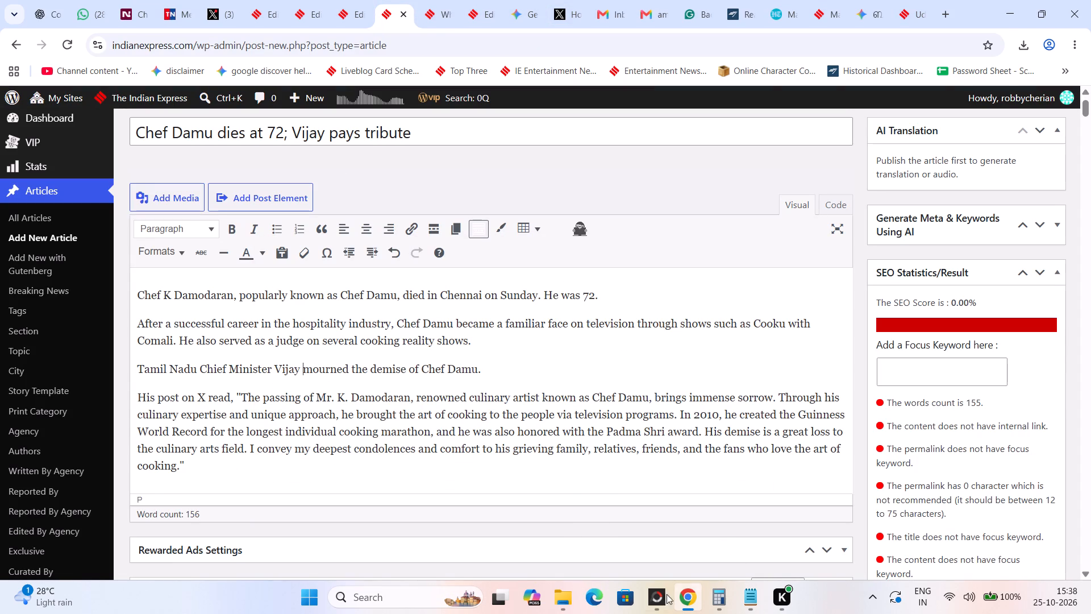
Switch to PhotoScape X and open the "Joyful Portrait in Warm Studio Light" image from Downloads in its editor.
left_click(644, 602)
left_click(578, 602)
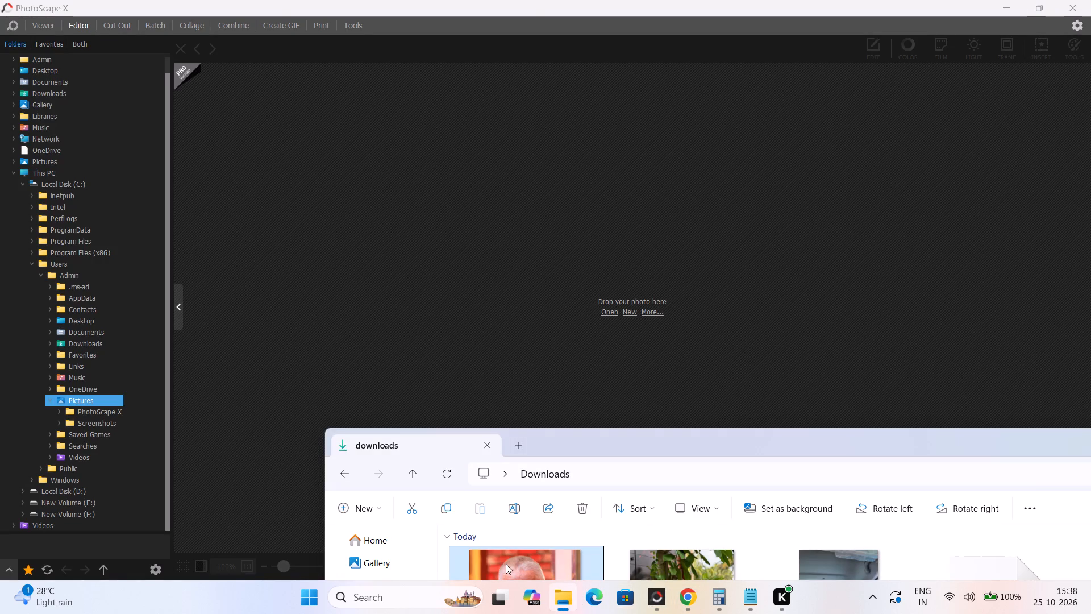
left_click_drag(590, 444, 589, 204)
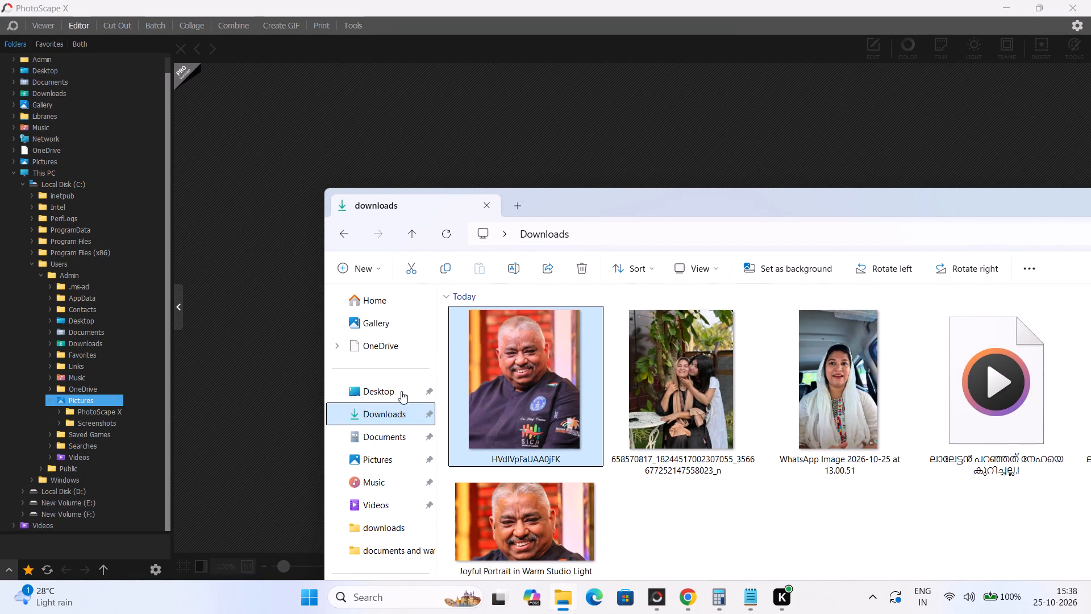
left_click_drag(547, 537, 476, 136)
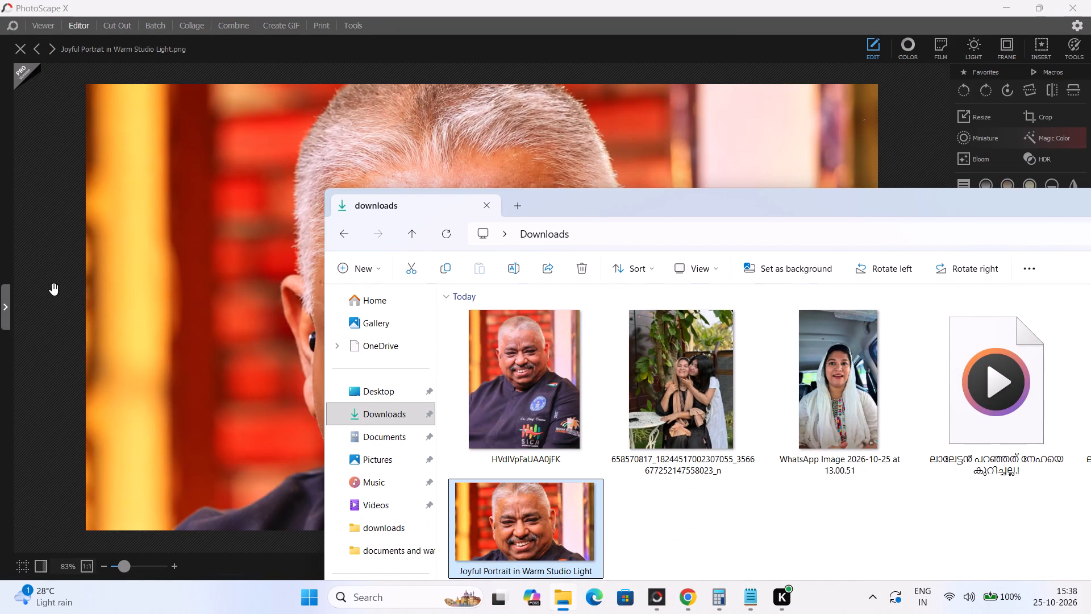
left_click(54, 289)
Resize the portrait to 1600 x 900 px, preserving the aspect ratio.
left_click(981, 122)
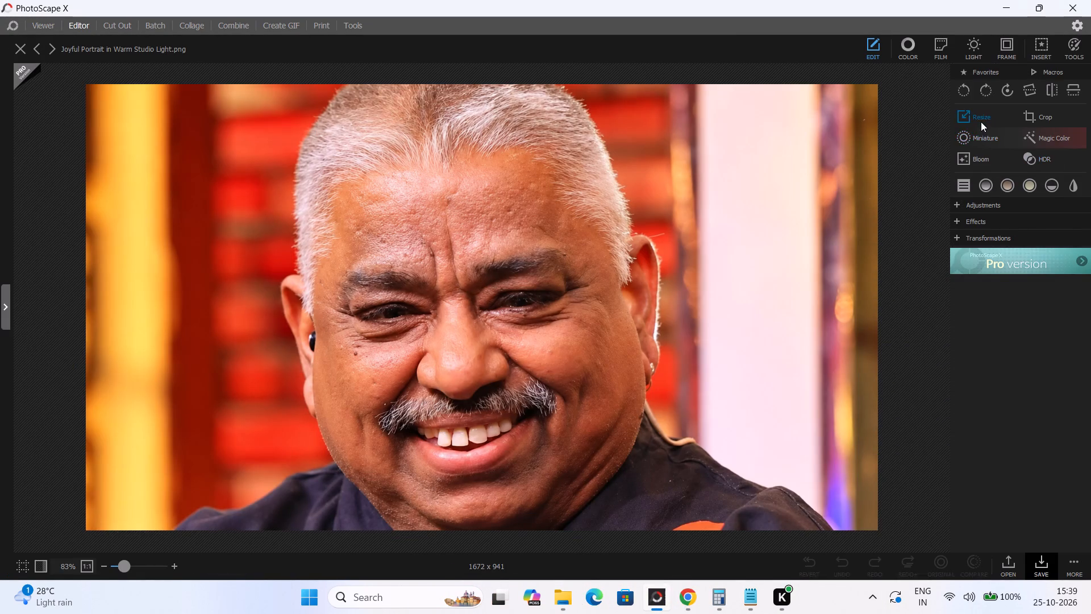
left_click_drag(1026, 153, 948, 168)
key("1")
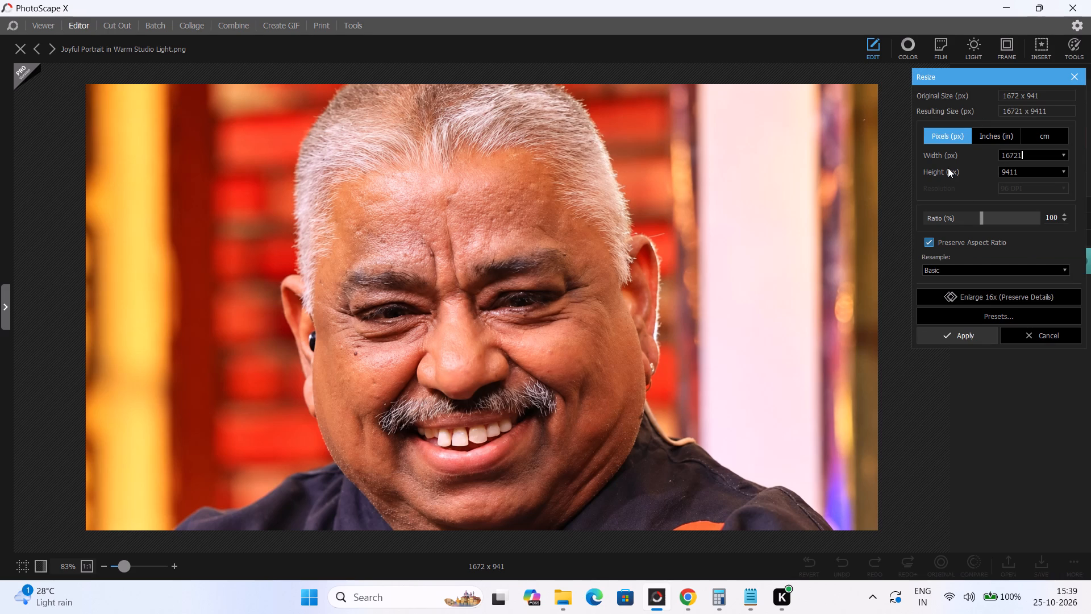
key("6")
key("BackSpace")
key("BackSpace")
key("BackSpace")
key("BackSpace")
key("BackSpace")
key("BackSpace")
key("BackSpace")
key("BackSpace")
key("BackSpace")
key("BackSpace")
type("1600")
key("Return")
Insert the "SCREEN Logo" image from the documents and watermarks folder and stretch it to cover the whole portrait.
left_click(1036, 35)
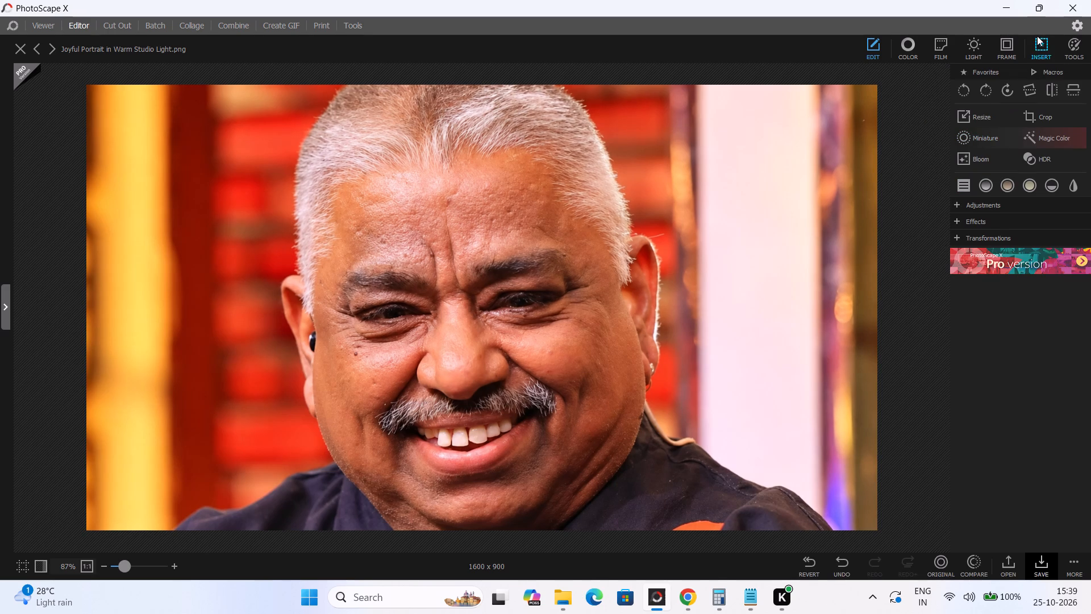
left_click(1040, 38)
left_click(911, 42)
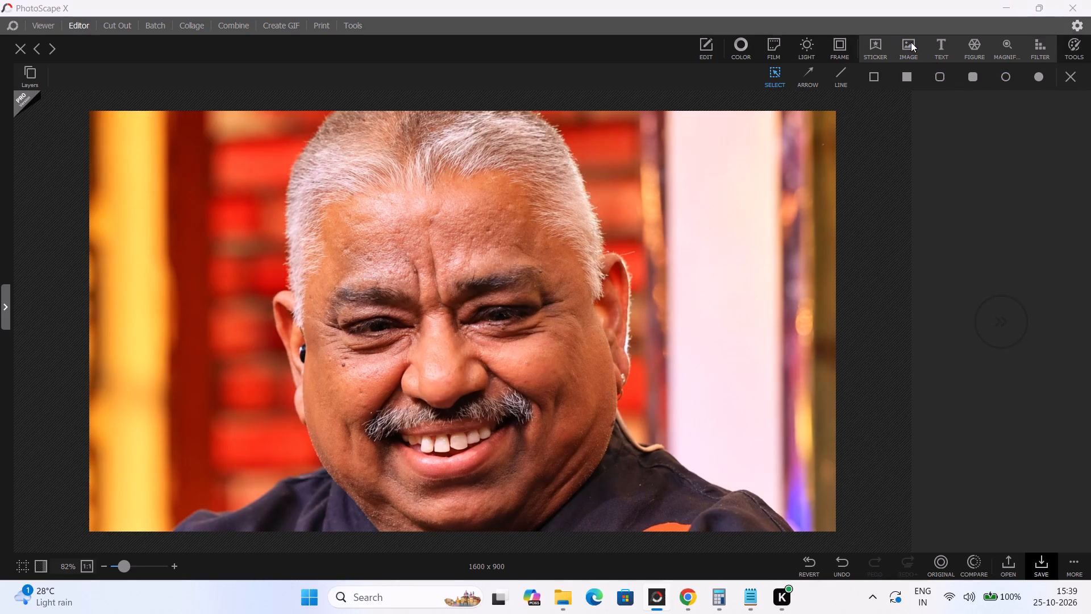
scroll(940, 280, "down", 3)
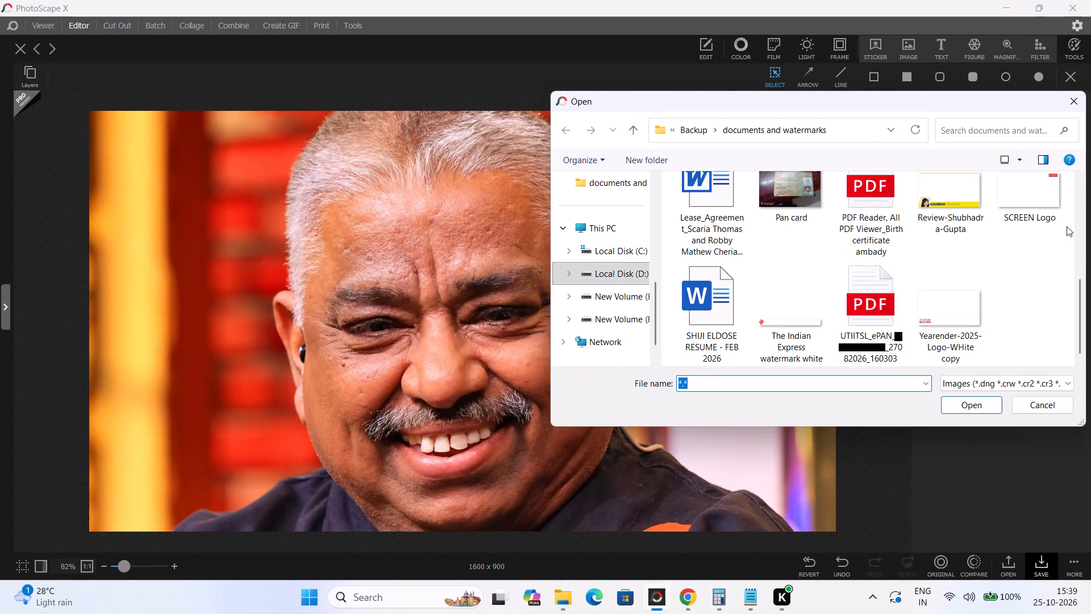
left_click(1050, 219)
key("Return")
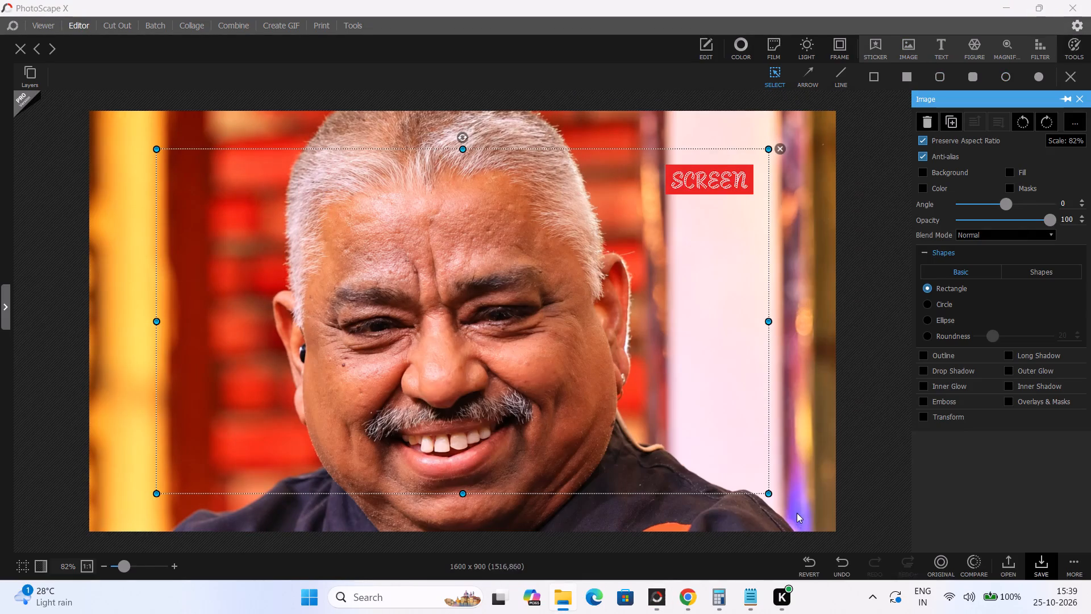
left_click_drag(769, 495, 838, 522)
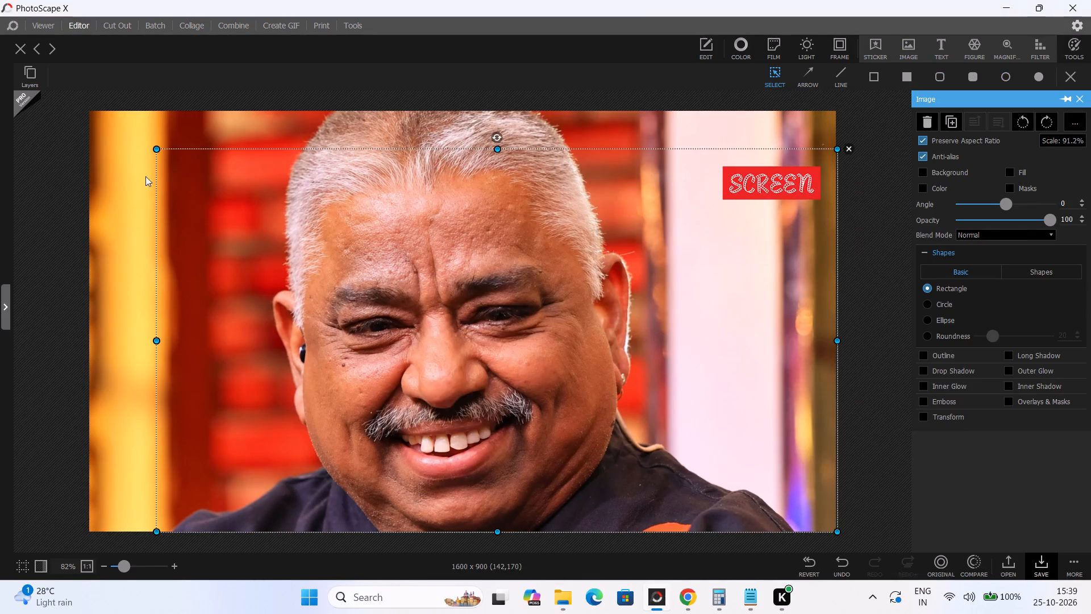
left_click_drag(157, 147, 93, 114)
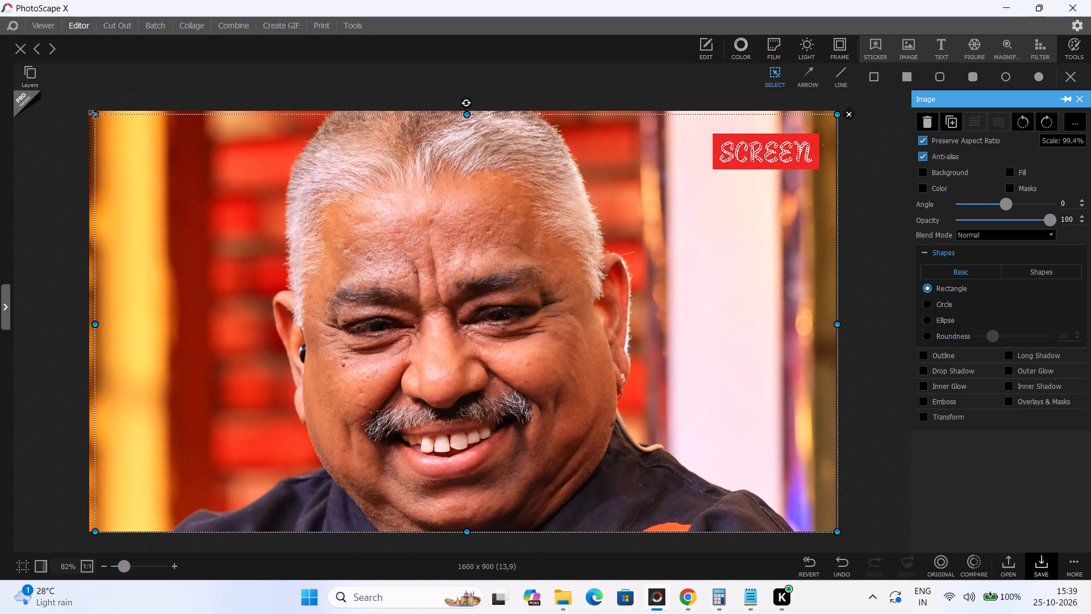
left_click_drag(93, 114, 89, 114)
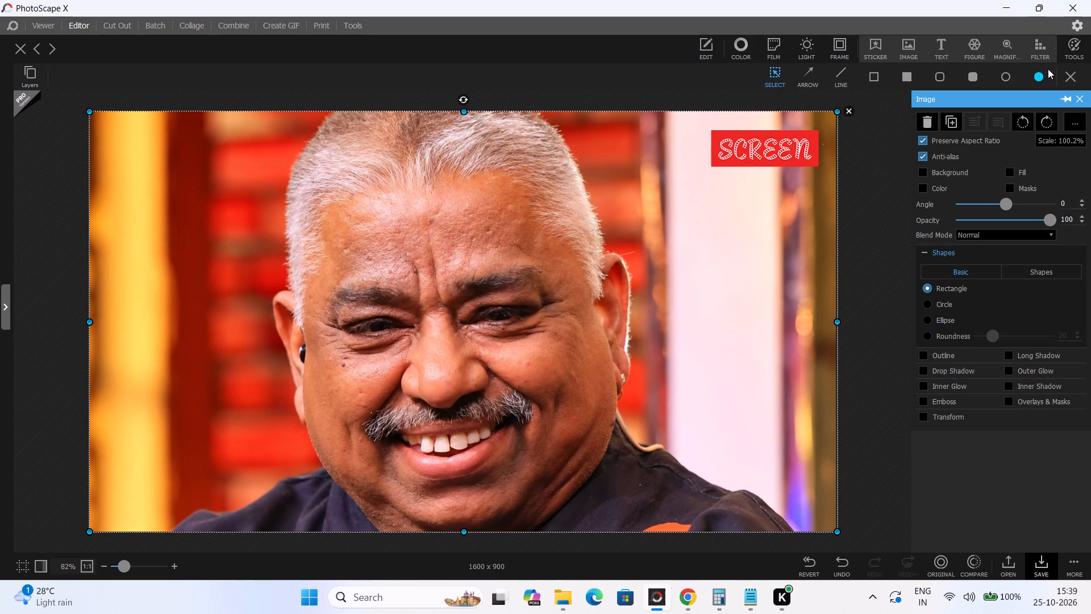
Save the watermarked portrait as a new JPEG named "chef damu dea" in Downloads.
left_click(1034, 561)
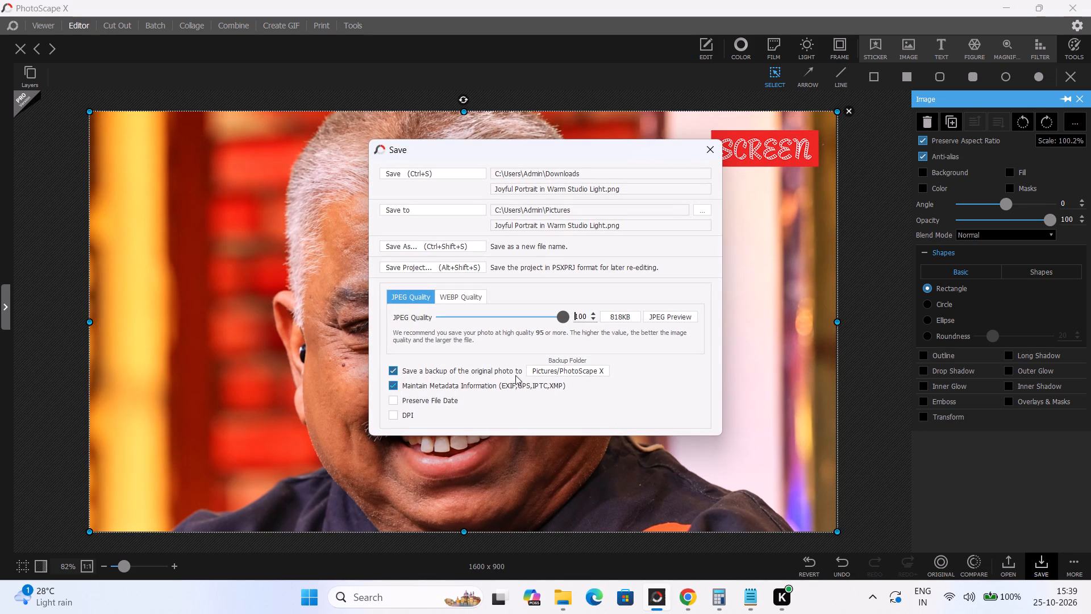
left_click(392, 247)
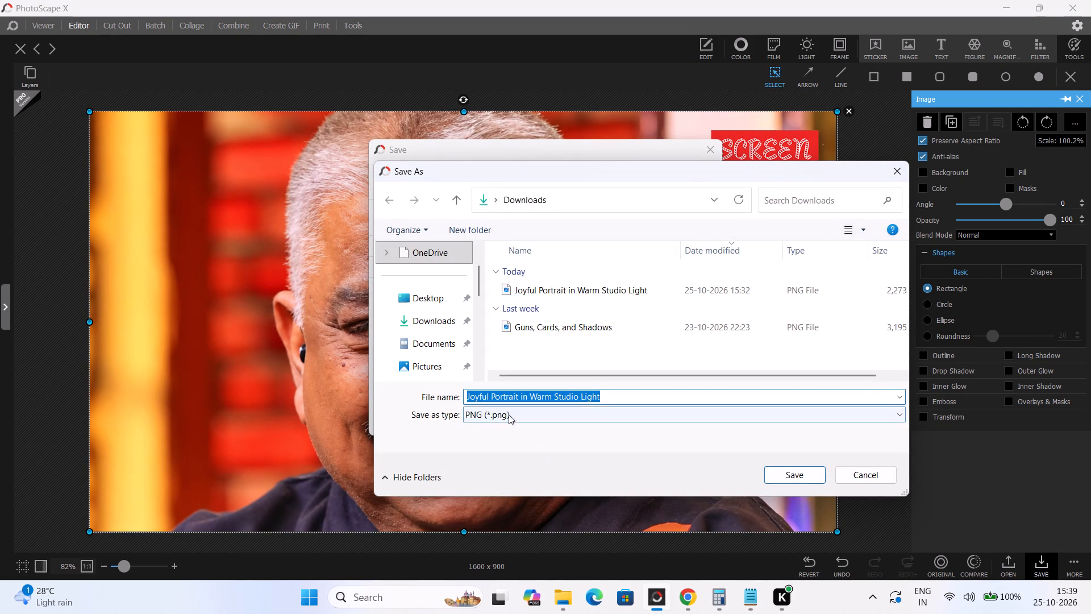
left_click(509, 414)
left_click(489, 440)
left_click(532, 404)
type("chef damu read")
key("BackSpace")
key("BackSpace")
key("BackSpace")
key("BackSpace")
type("dea")
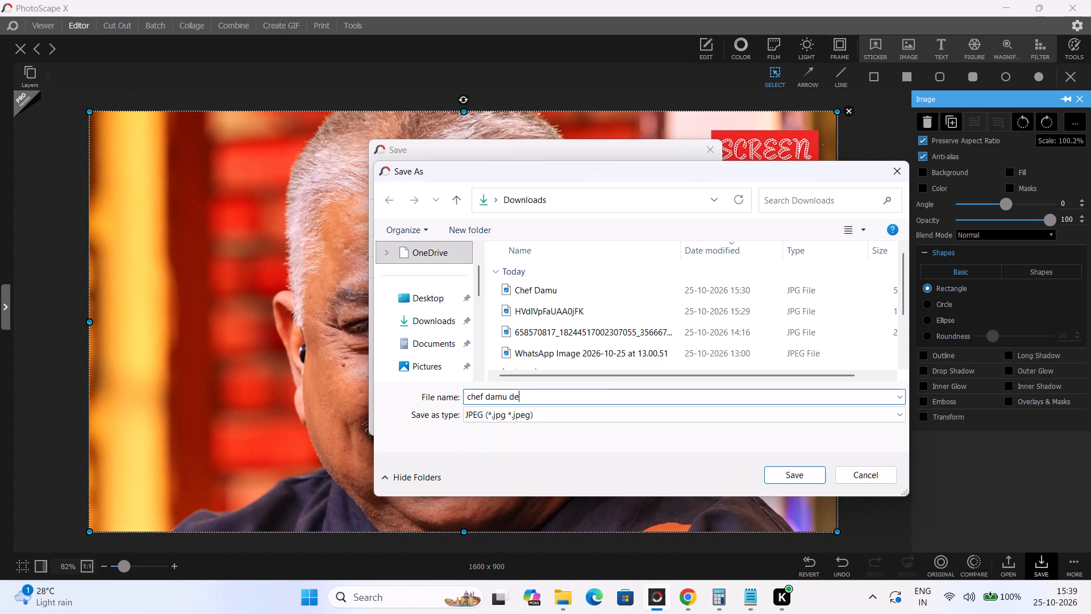
key("Return")
In the Downloads folder, rename the "chef damu dea" image as "chef damu dead".
left_click(563, 613)
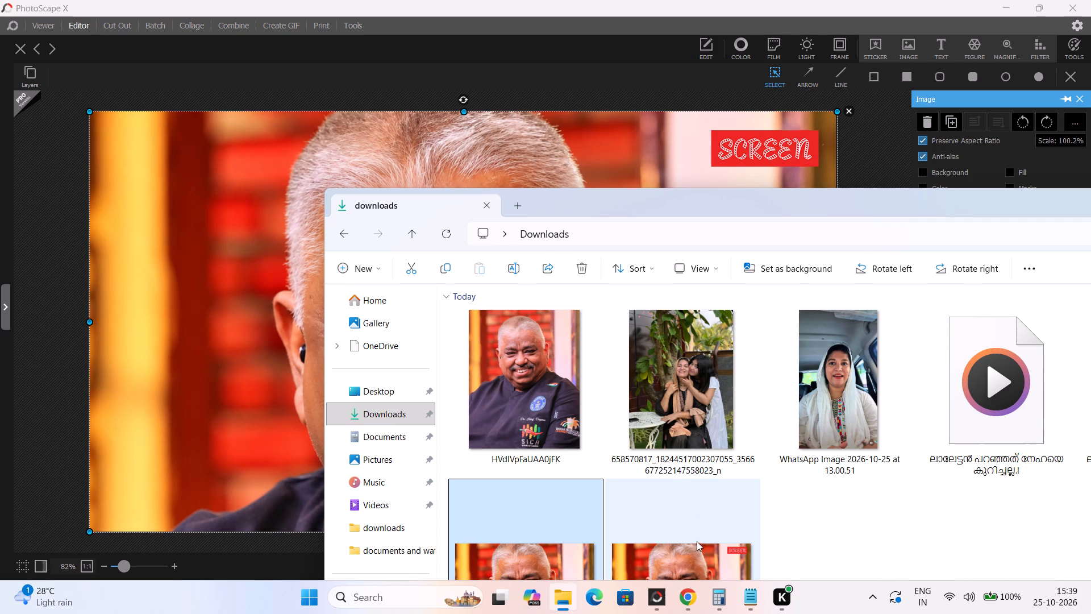
left_click(927, 499)
left_click_drag(680, 202, 557, 67)
right_click(558, 445)
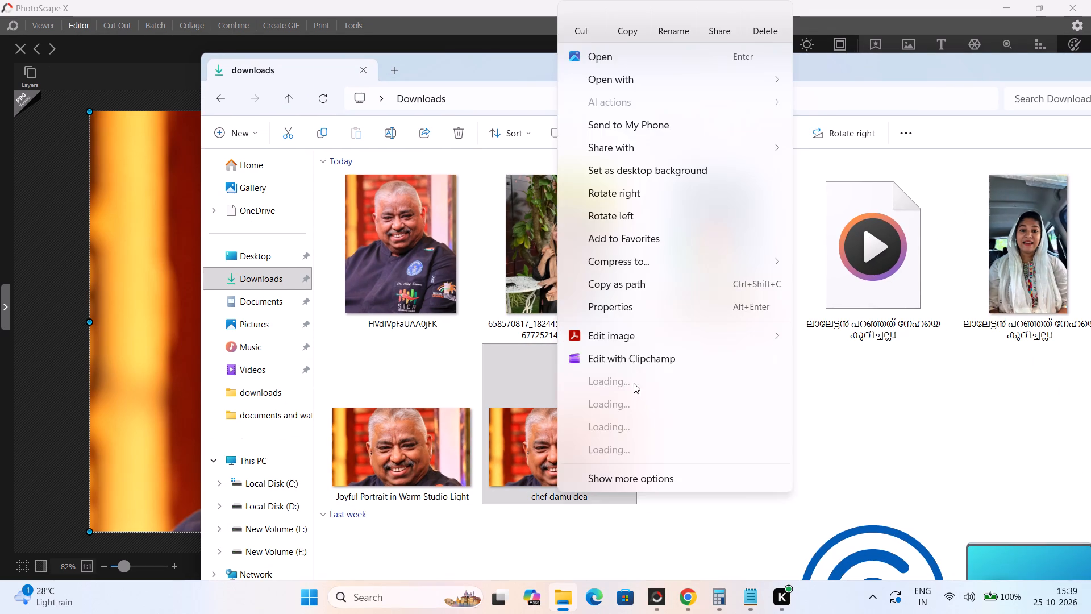
left_click(678, 30)
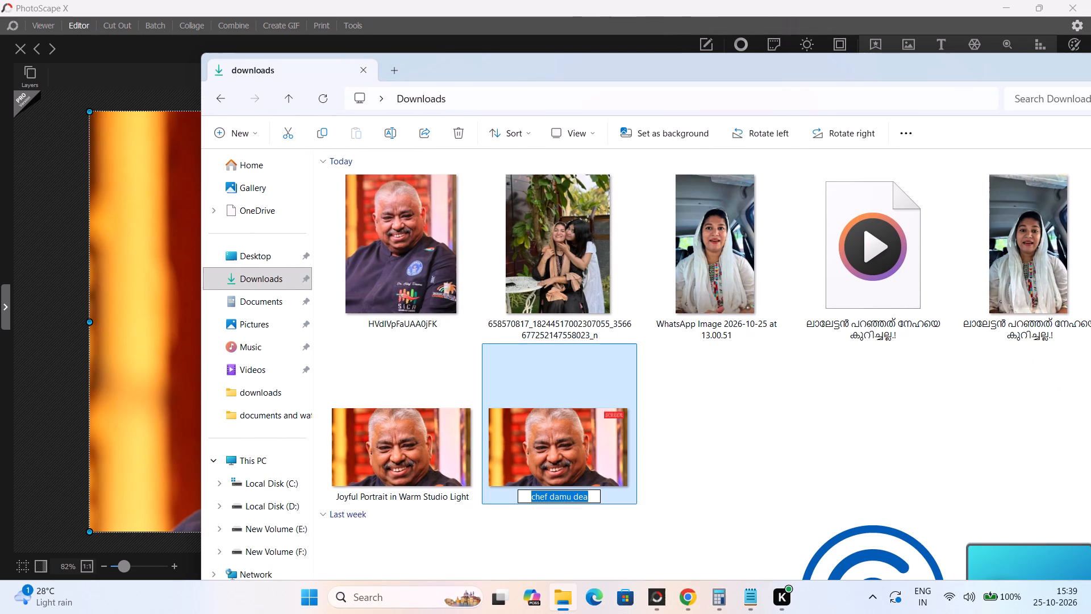
left_click(590, 500)
key("d")
left_click(756, 467)
Return to the article draft in Chrome and copy "Chef Damu" from the opening sentence.
left_click(692, 603)
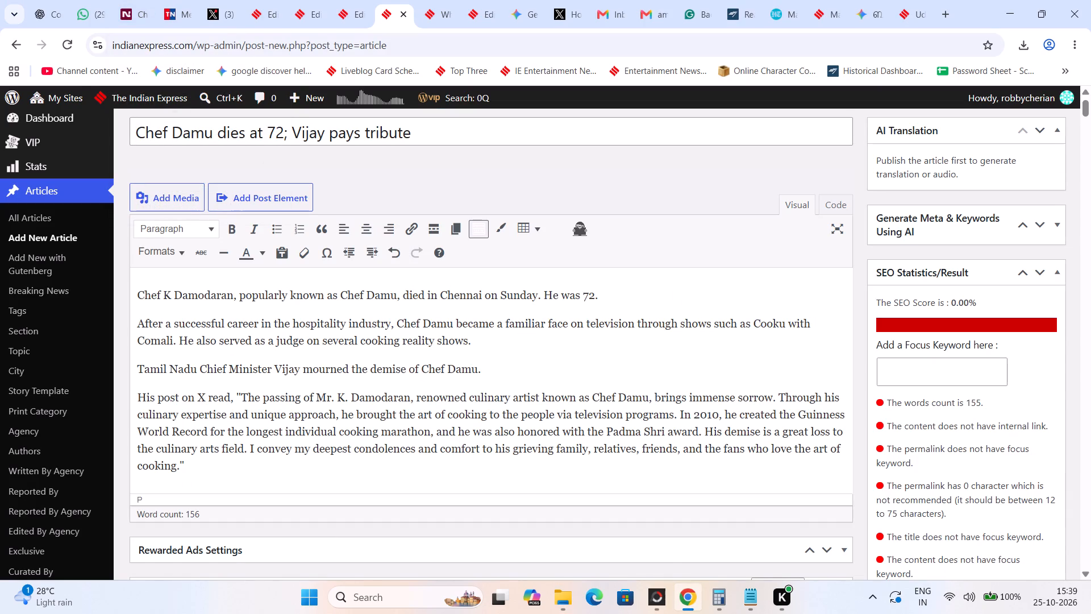
left_click(344, 296)
left_click_drag(341, 295, 397, 296)
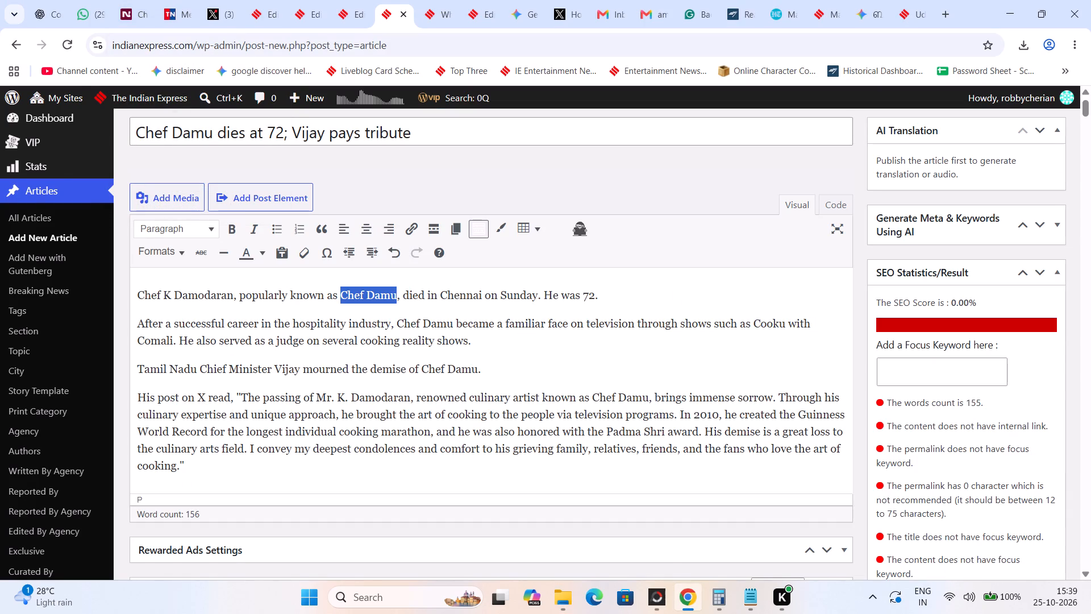
left_click_drag(397, 296, 395, 296)
key("ctrl+c")
Upload the "chef damu dead" JPG from Downloads through the article's featured image dialog.
left_click(1090, 323)
left_click(1090, 323)
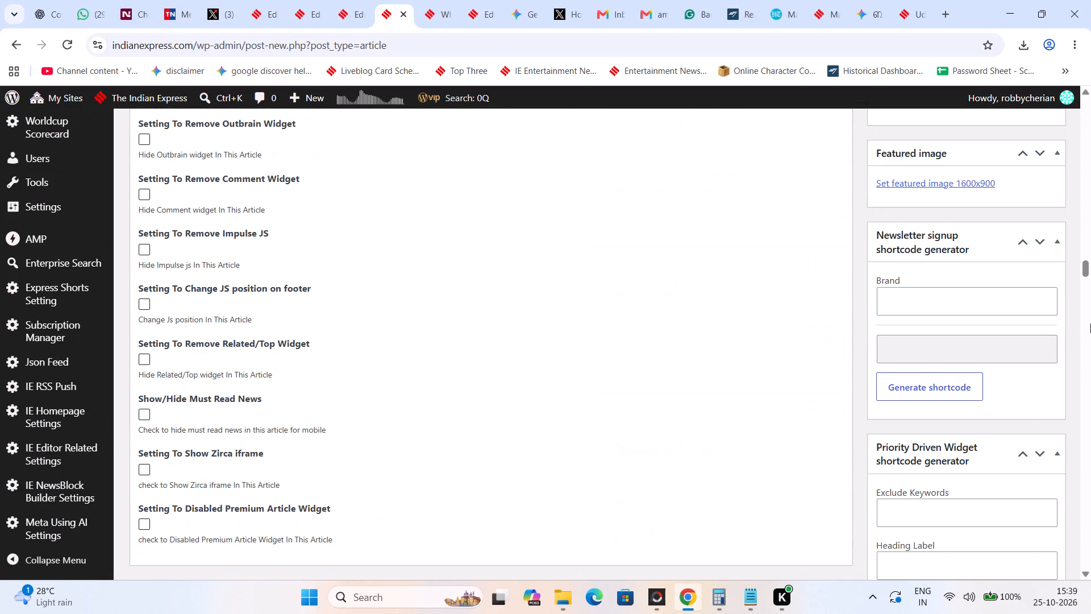
left_click(902, 187)
left_click(77, 161)
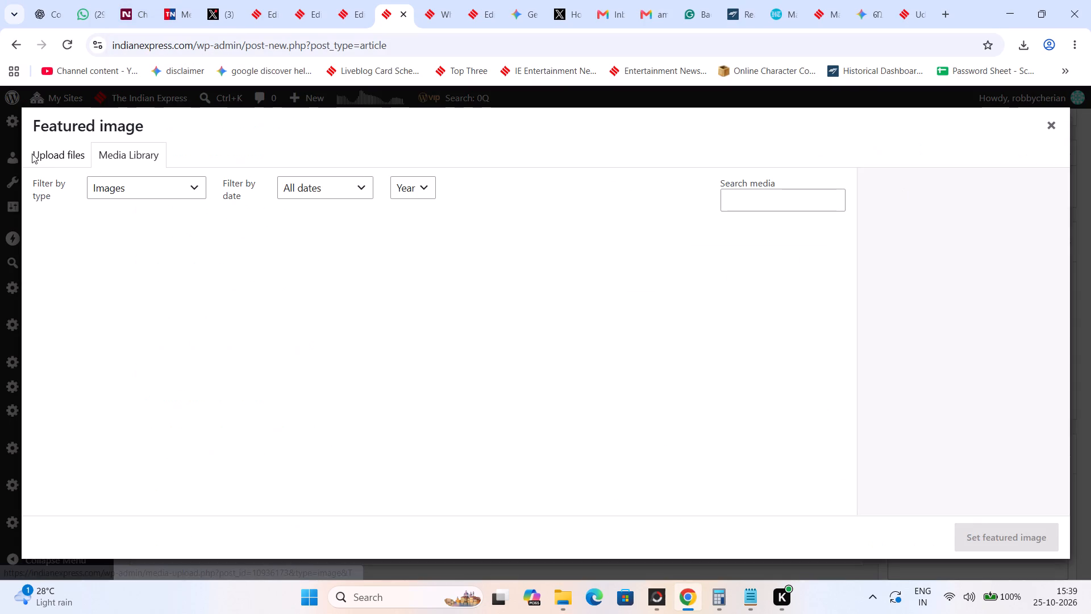
left_click(32, 153)
left_click(72, 159)
left_click(72, 159)
left_click(513, 346)
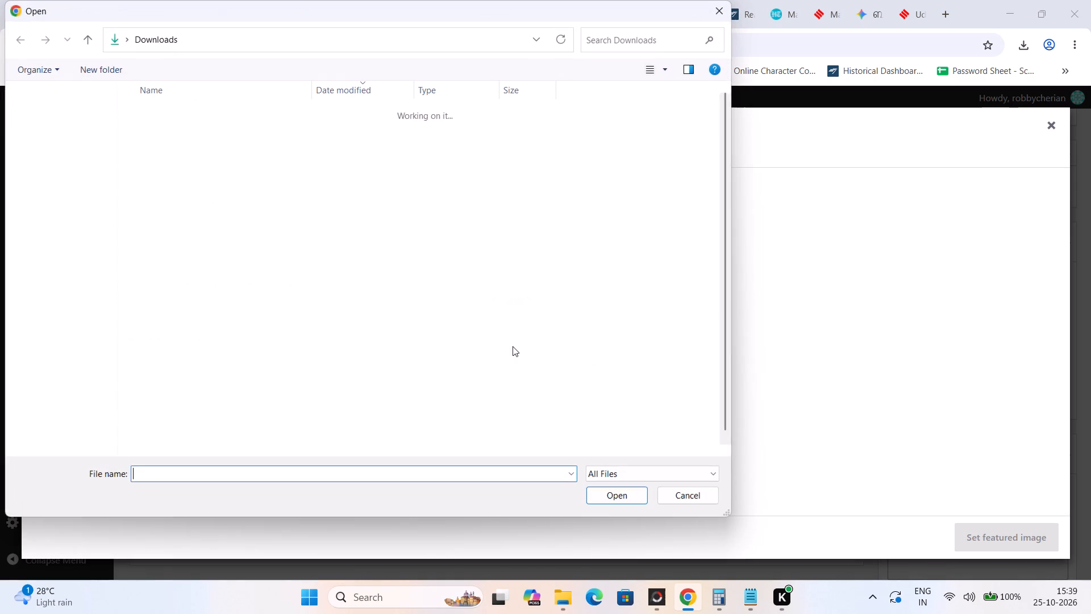
left_click(197, 135)
key("Return")
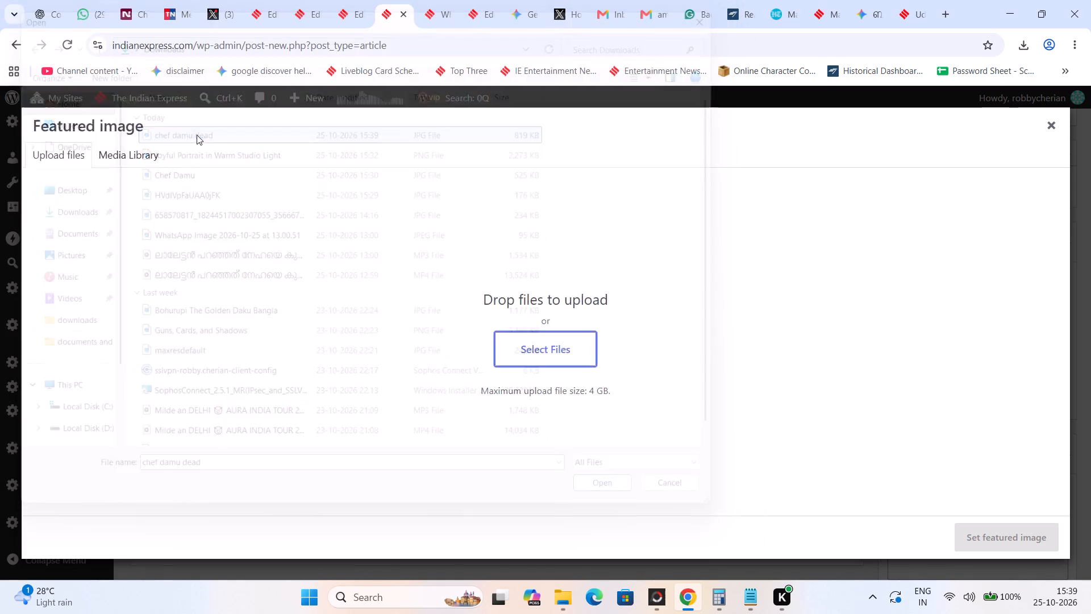
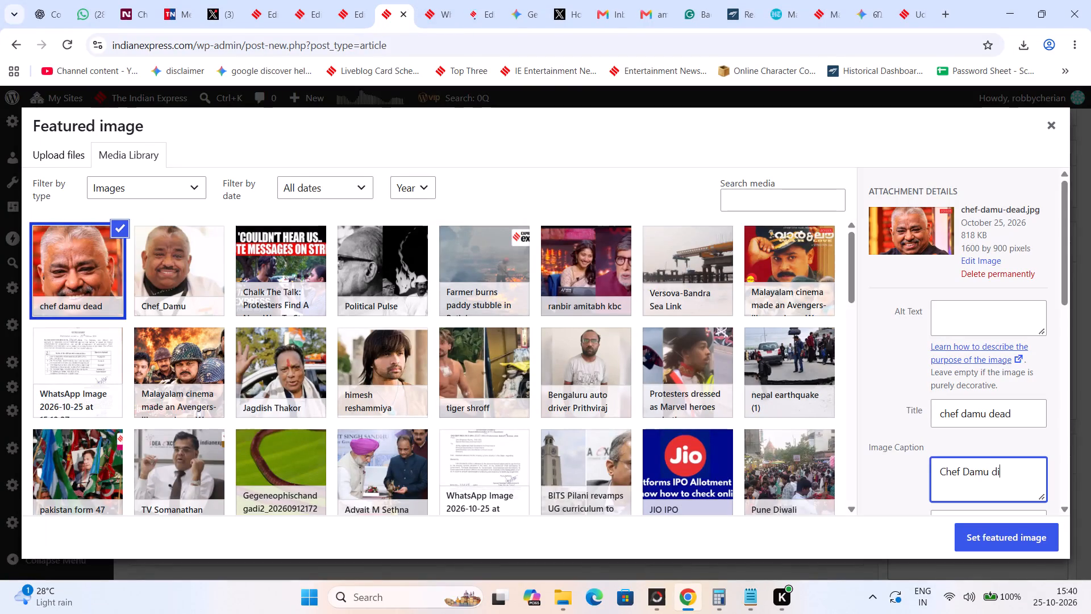
Complete the featured image caption as "Chef Damu dies at 72." and check the NDTV report on his death.
key("space")
type("at 72.")
left_click(120, 0)
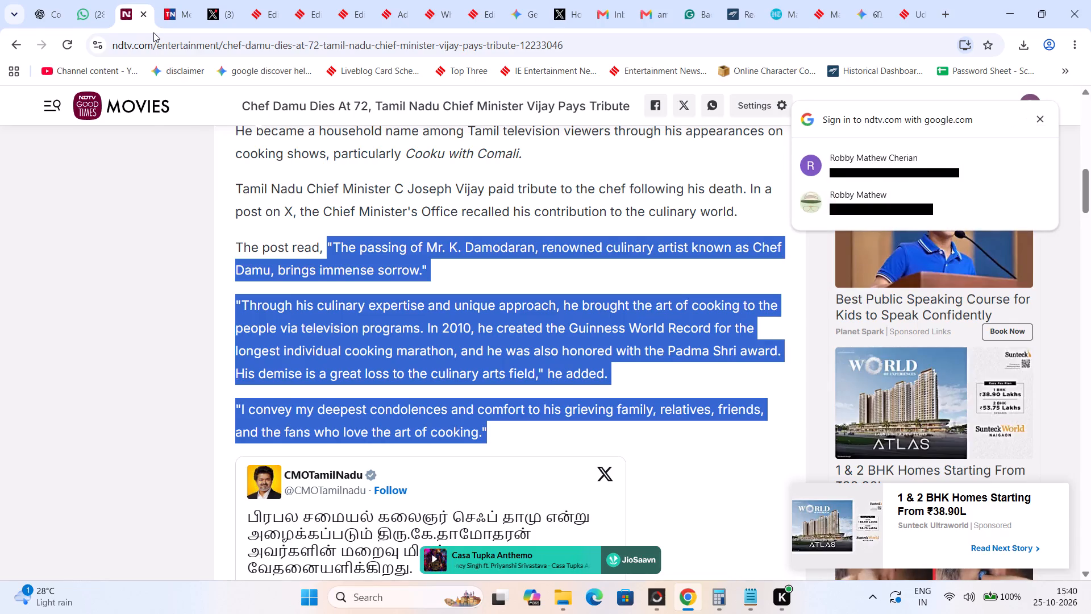
scroll(269, 144, "up", 4)
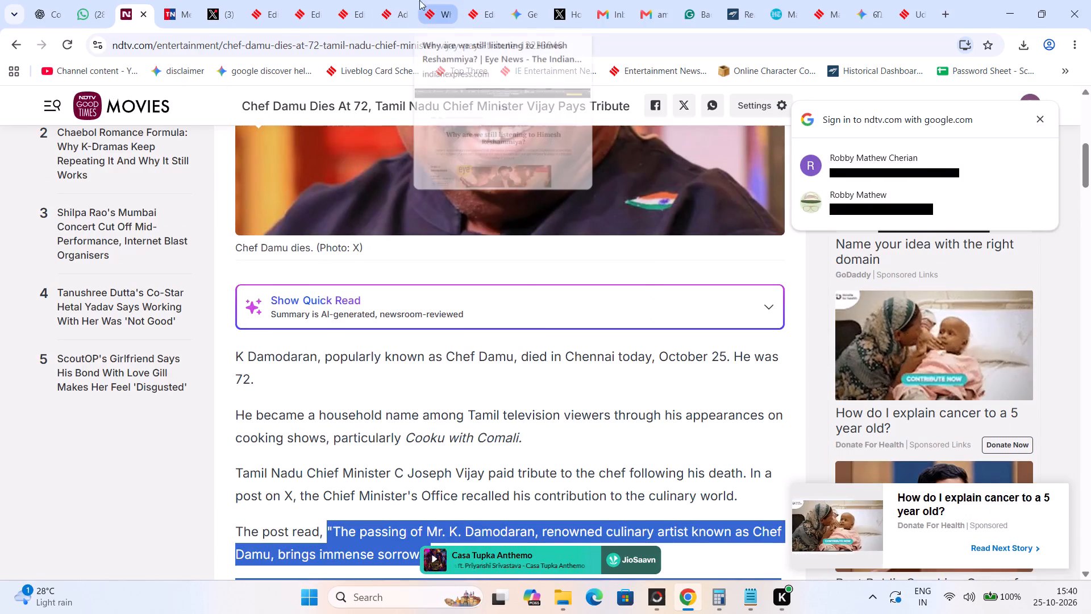
left_click_drag(398, 0, 392, 0)
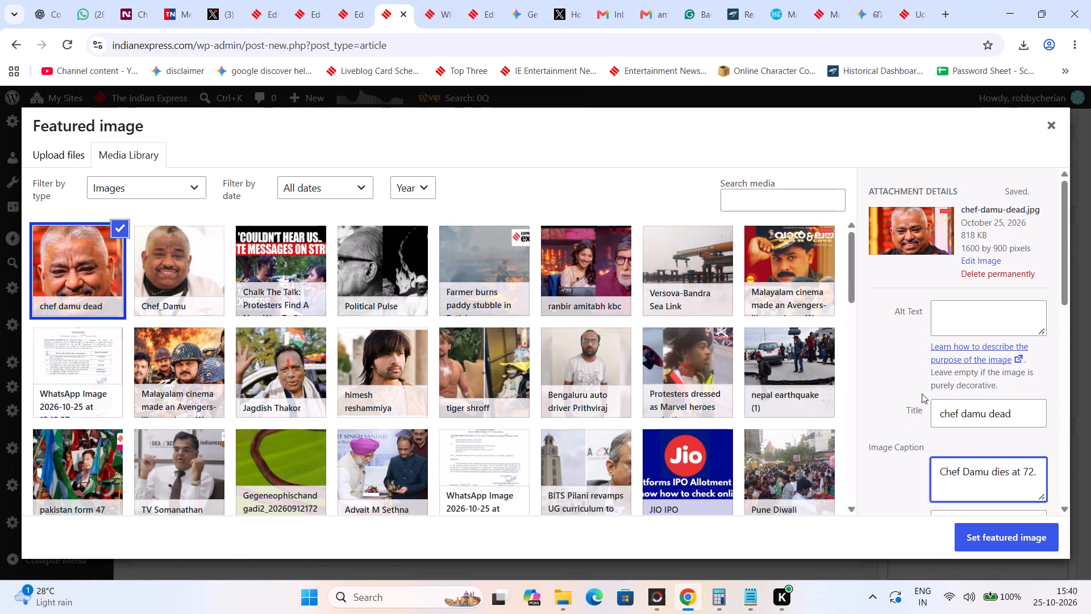
Copy the caption wording into the image's alt text as "Chef Damu dies at 72".
left_click_drag(1032, 474, 919, 478)
key("ctrl+c")
left_click(981, 321)
key("ctrl+v")
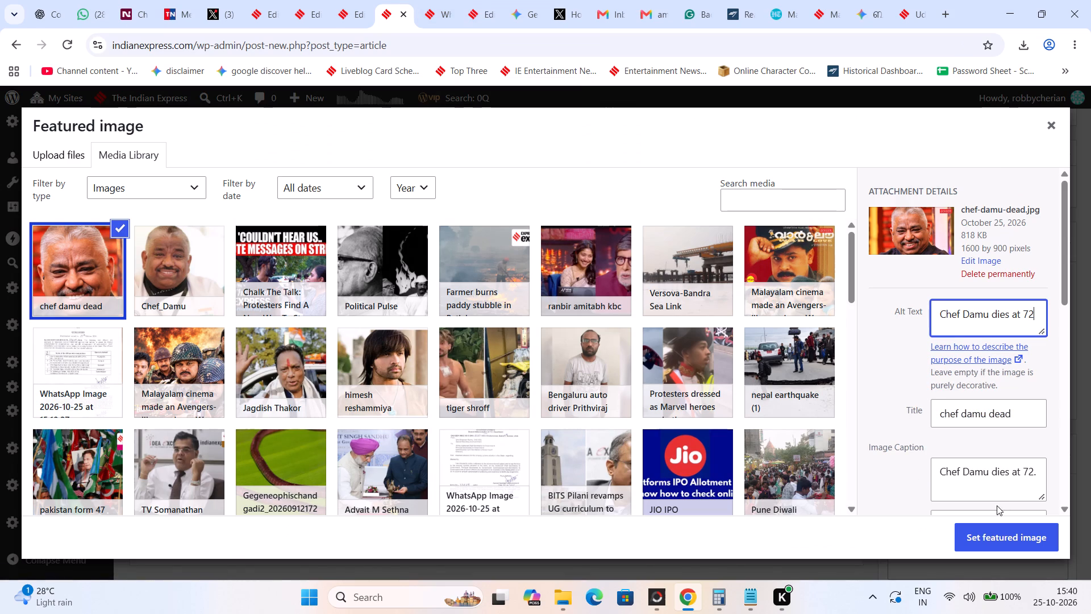
Copy "Chef Damu" from the alt text and set the selected picture as the featured image.
left_click_drag(989, 310, 896, 315)
key("ctrl+c")
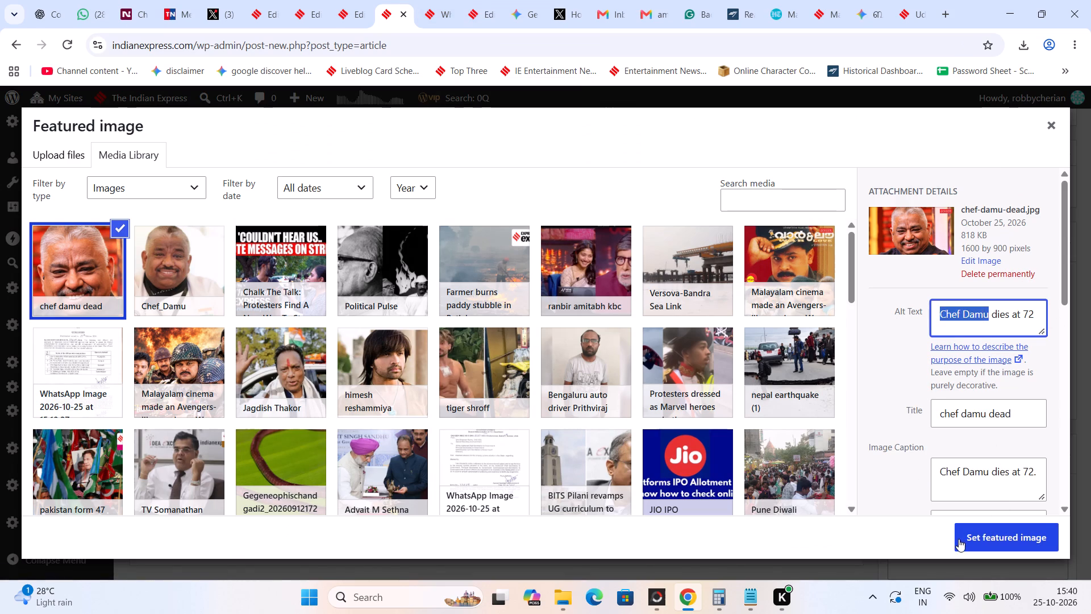
left_click(959, 539)
Fill the SEO keywords with Chef Damu, Chef Damu dies, Chef Damu dead, Chef Damu death, Chef Damu death reason, Chef Damu shows, vijay Chef Damu.
scroll(221, 314, "up", 20)
scroll(221, 314, "up", 15)
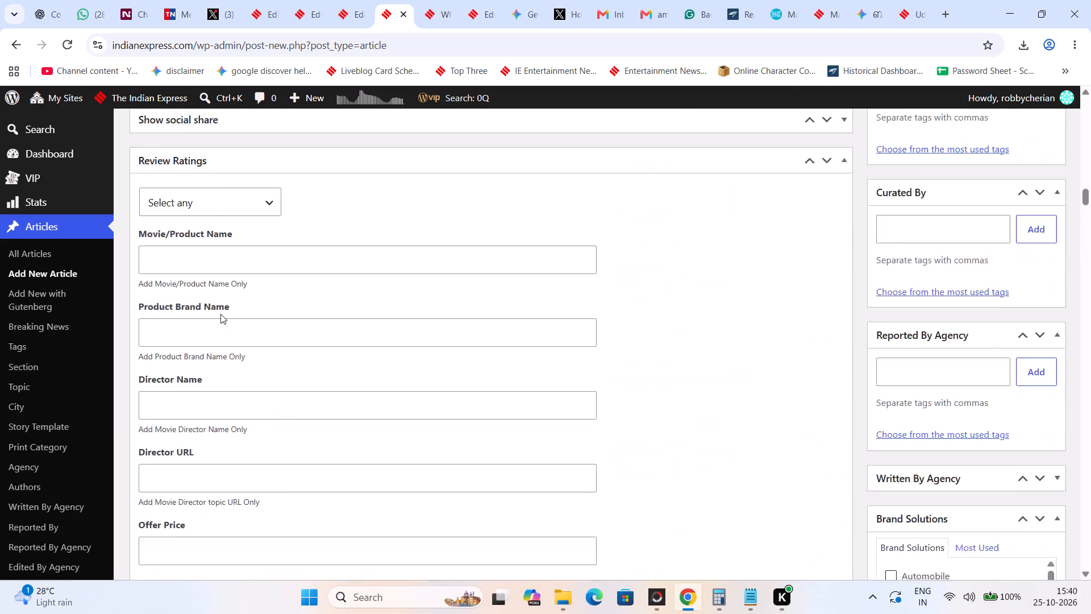
scroll(220, 314, "up", 13)
left_click(247, 241)
key("ctrl+v")
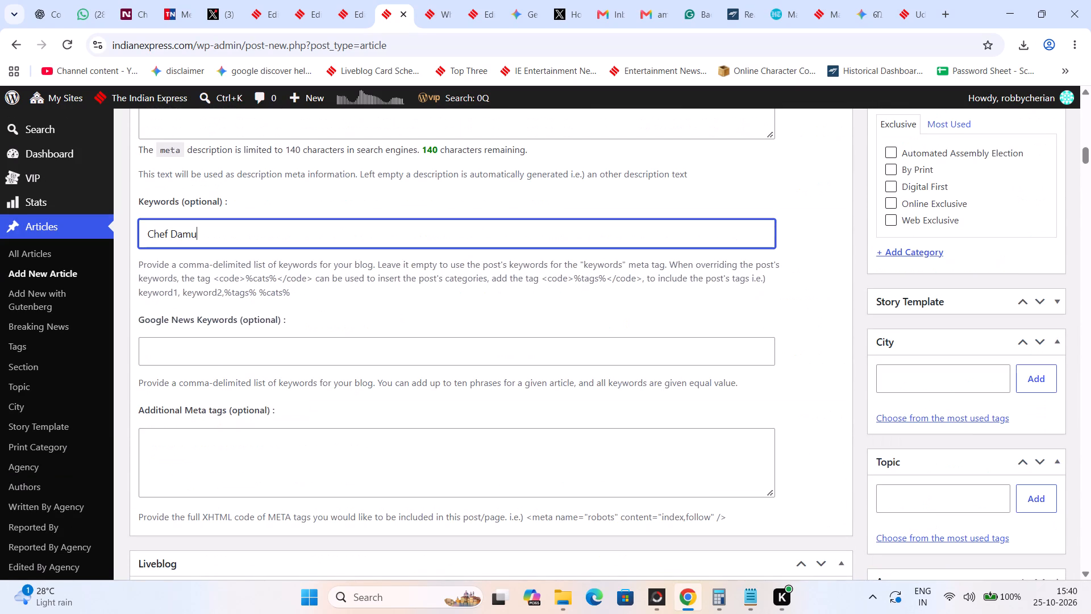
type(",")
key("space")
key("ctrl+v")
key("space")
type("dies,")
key("space")
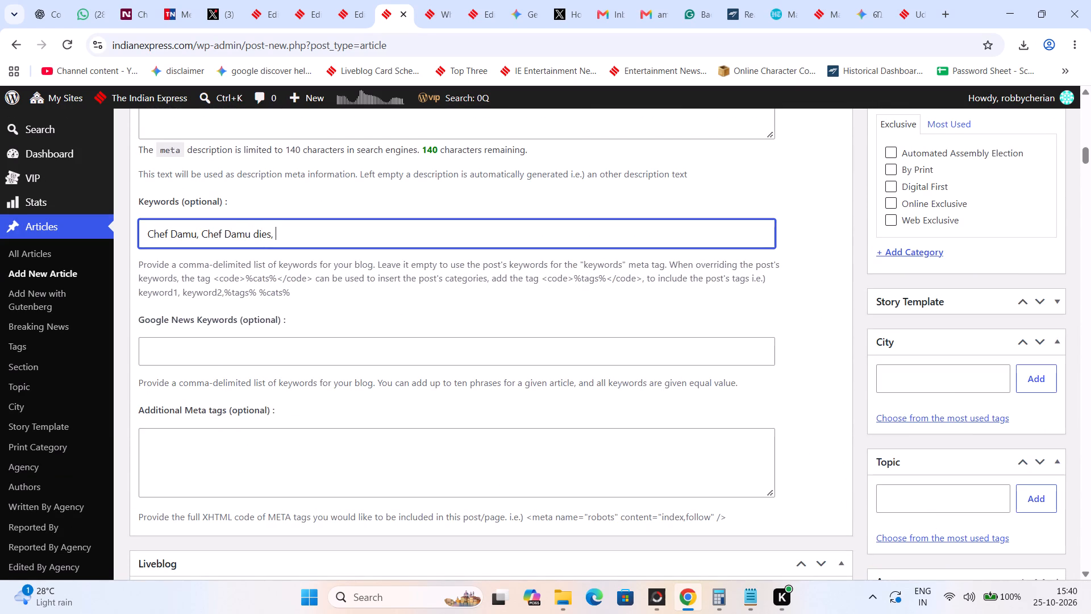
key("ctrl+v")
key("space")
type("dead,")
key("space")
key("ctrl+v")
key("space")
type("death,")
key("space")
key("ctrl+v")
key("space")
type("death reason,")
key("space")
key("ctrl+v")
key("space")
type("shows, vijay")
key("space")
key("ctrl+v")
Copy the complete keyword list into the Google News Keywords.
key("ctrl+a")
key("ctrl+c")
key("Tab")
key("ctrl+v")
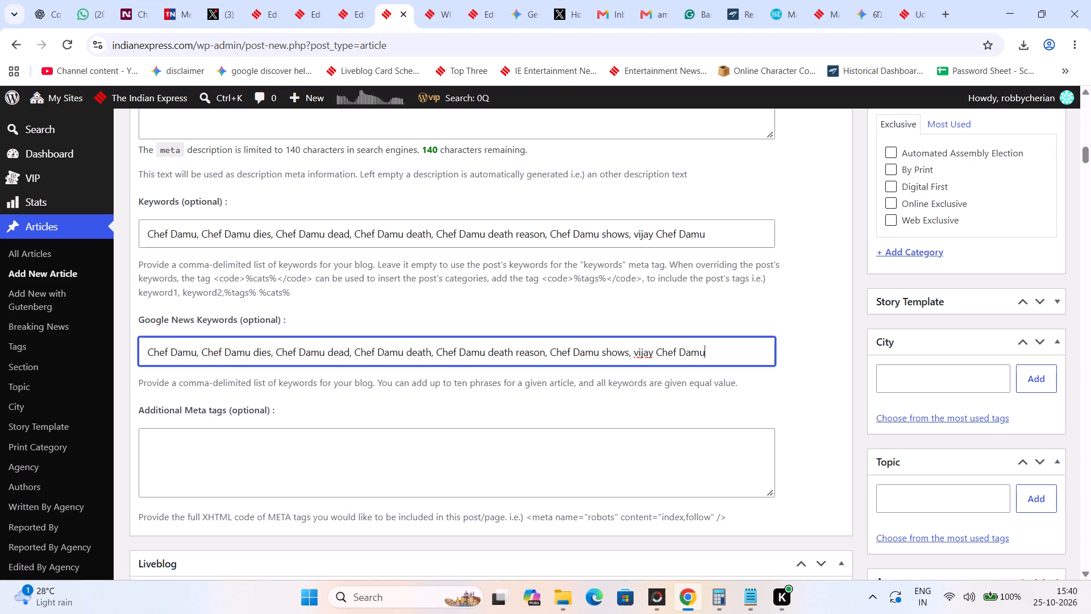
Add Kochi as the article's city.
left_click(888, 366)
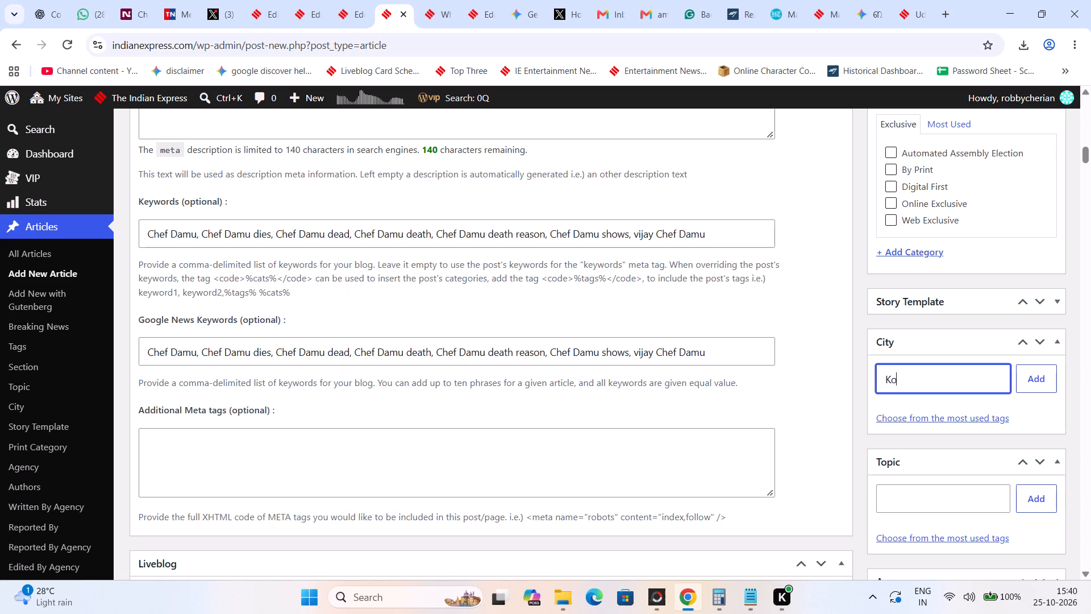
key("Return")
scroll(872, 364, "down", 6)
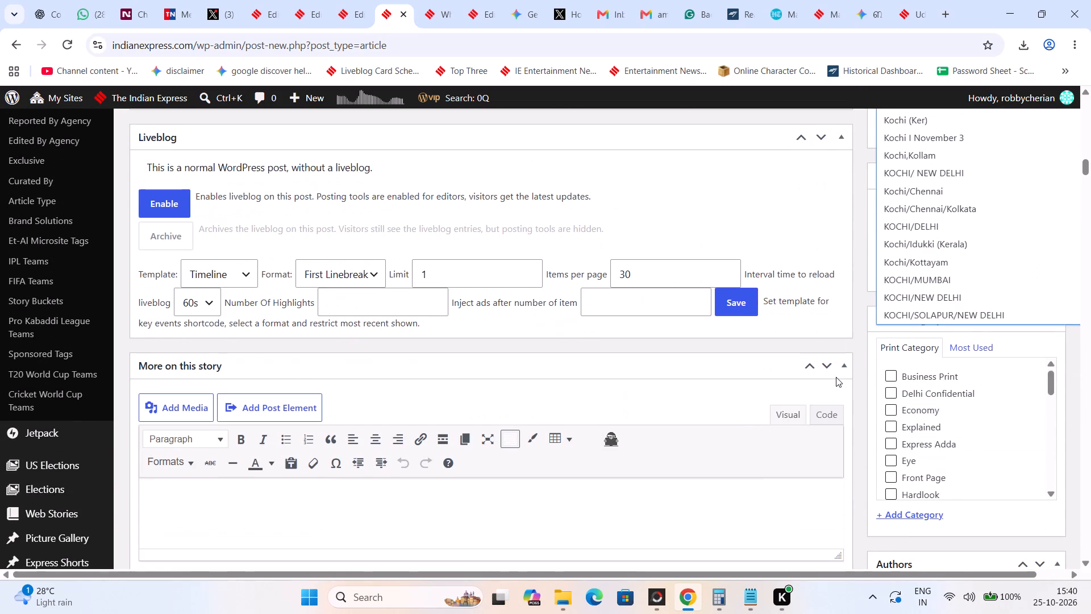
Add Entertainment Desk as the article's agency.
left_click(1090, 393)
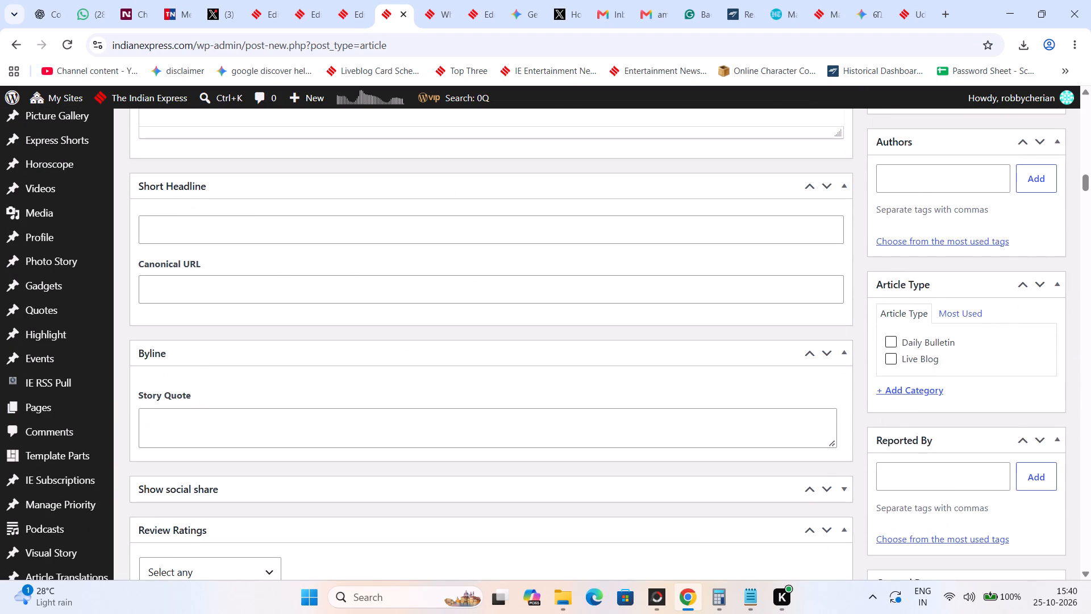
scroll(935, 183, "up", 7)
left_click(896, 268)
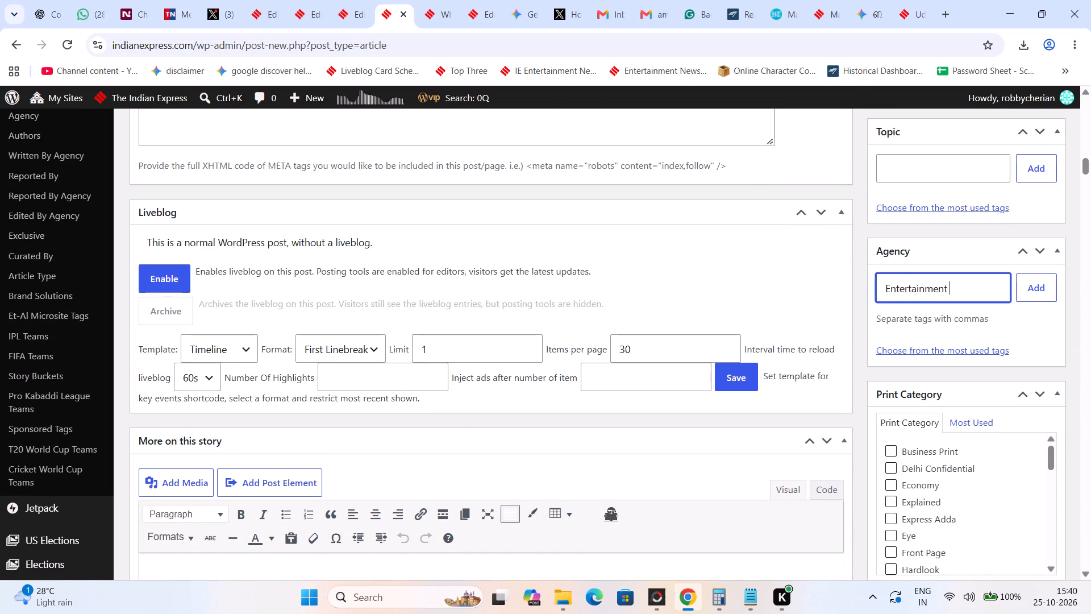
key("Return")
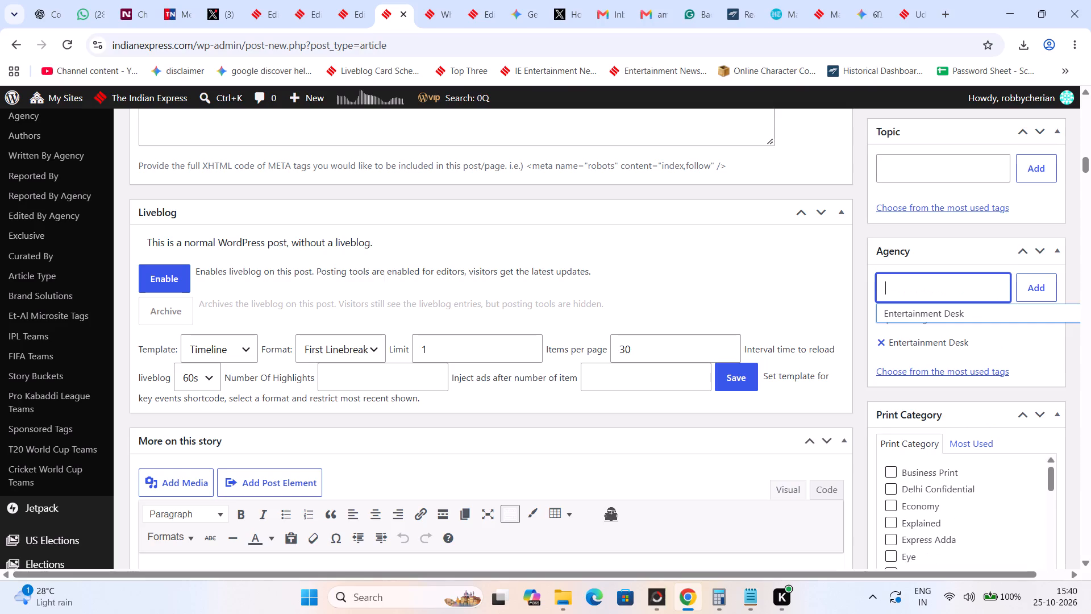
Search the page for "hidden" and set the Hidden Author to the logged-in editor's own profile.
key("ctrl+f")
type("hidden")
key("Return")
left_click(409, 414)
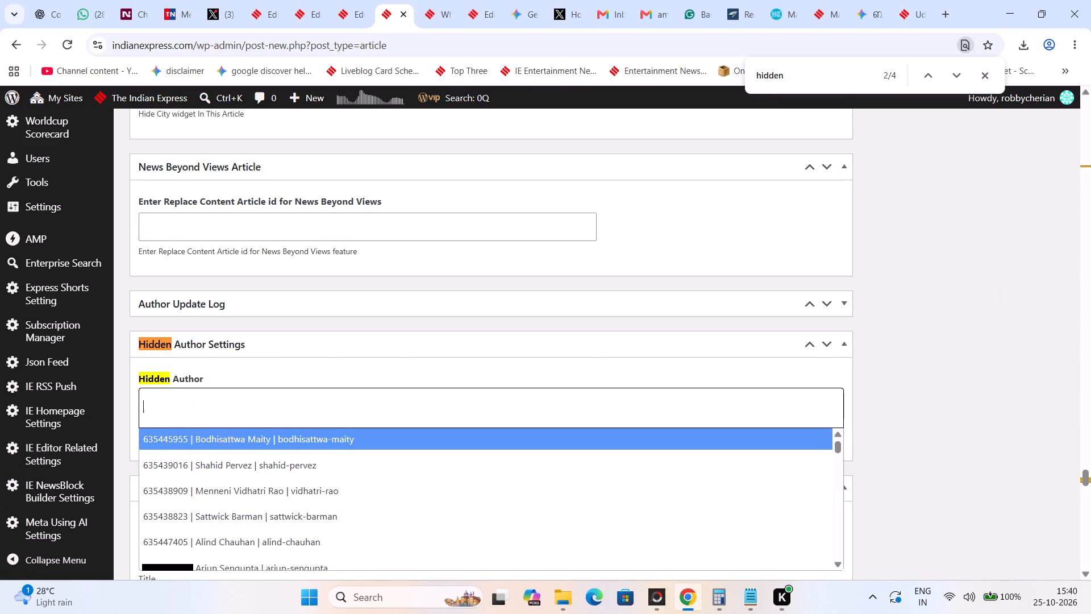
type("robby")
key("Return")
Set the Print / Web Author to Web Team and mark the logged-in editor's own name under Edited By.
left_click(1090, 250)
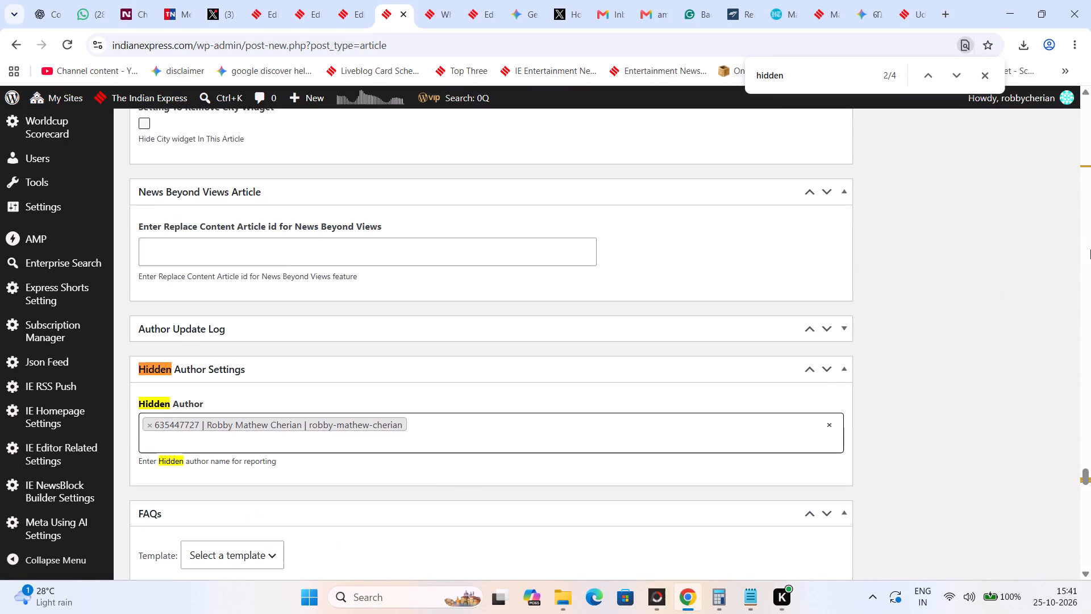
double_click(1090, 332)
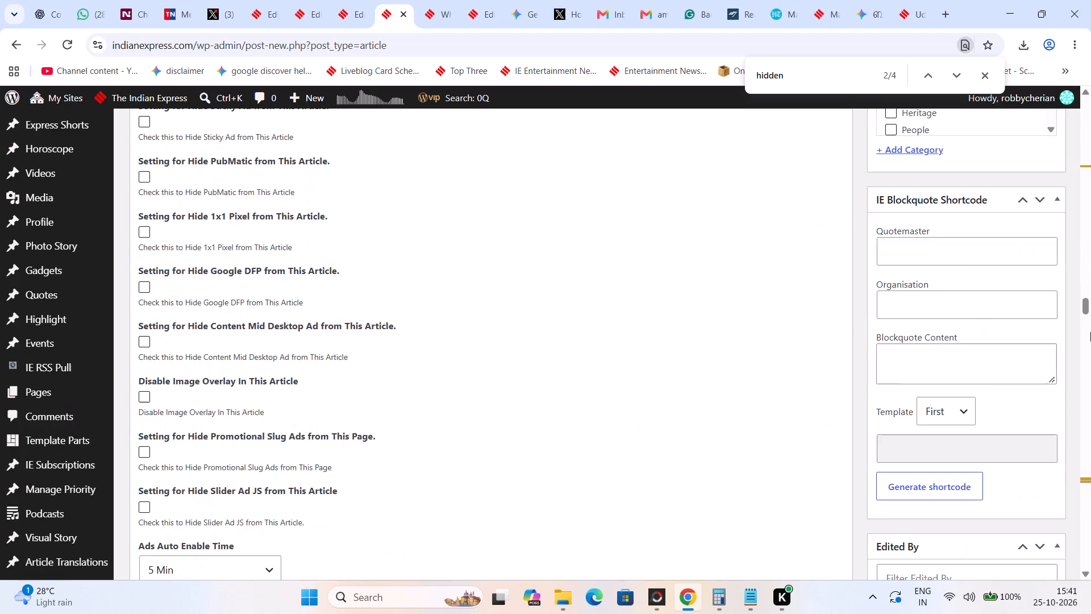
left_click(1090, 332)
left_click(929, 146)
type("robby")
left_click(911, 318)
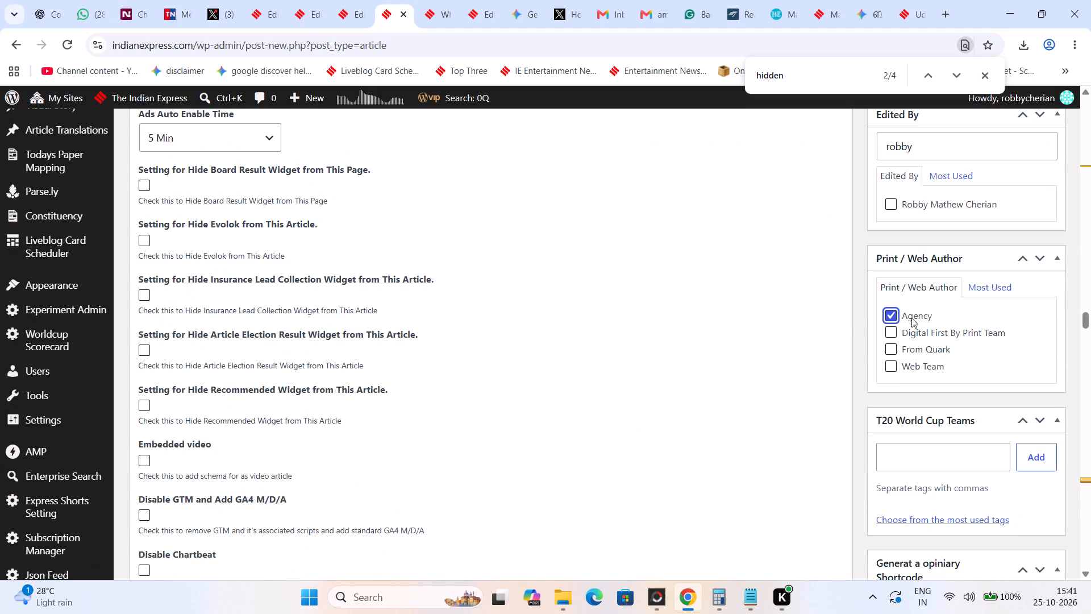
left_click(909, 362)
scroll(909, 362, "down", 4)
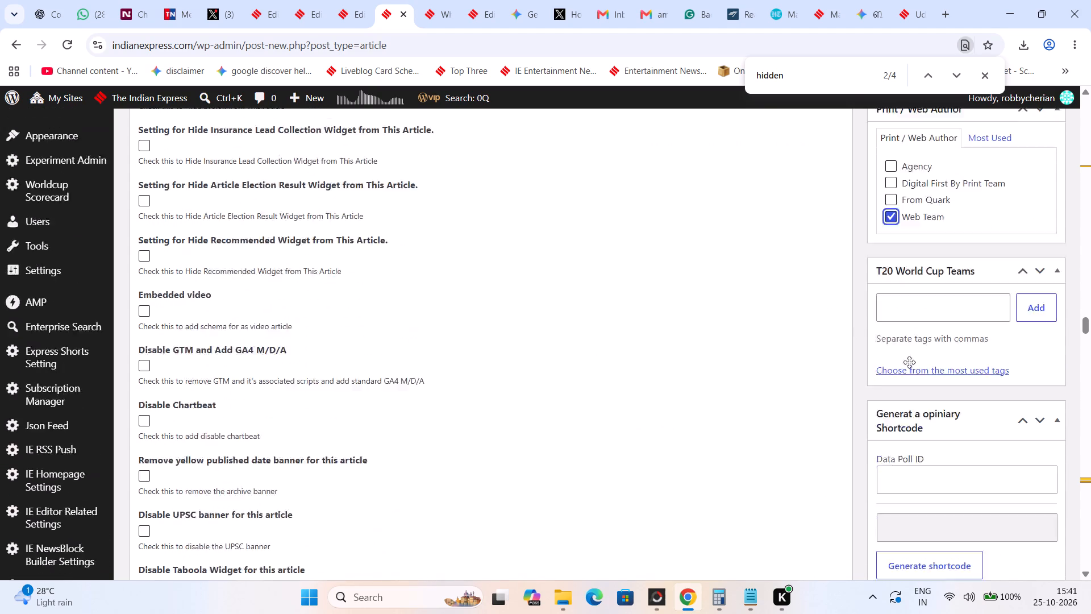
scroll(907, 368, "up", 10)
scroll(907, 368, "down", 3)
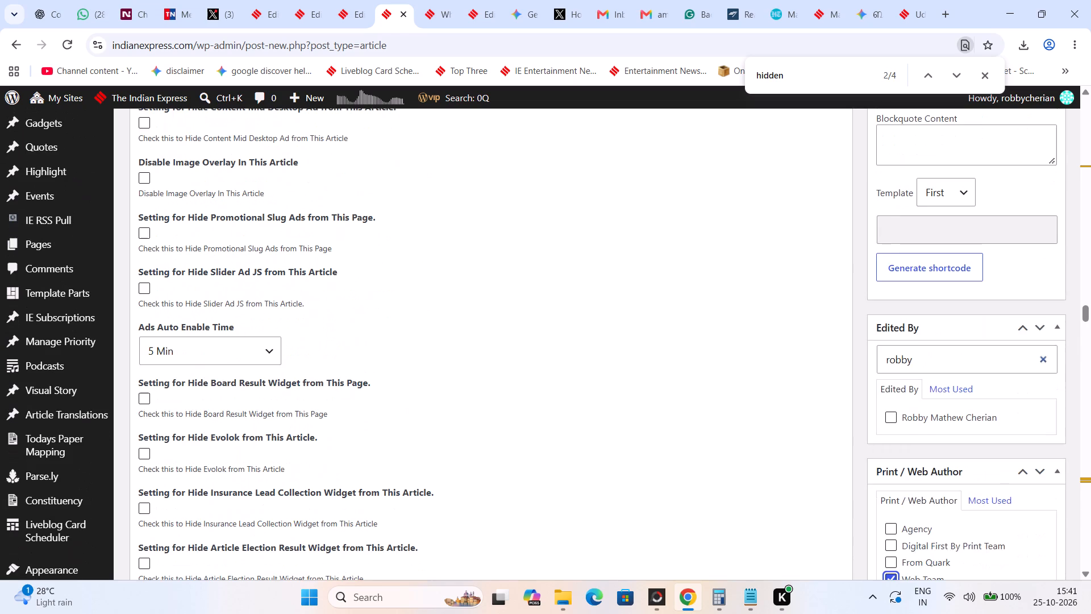
left_click(890, 410)
Set the SEO focus keyword to "Chef Damu", trimming the rest of the pasted keyword list.
left_click(1090, 191)
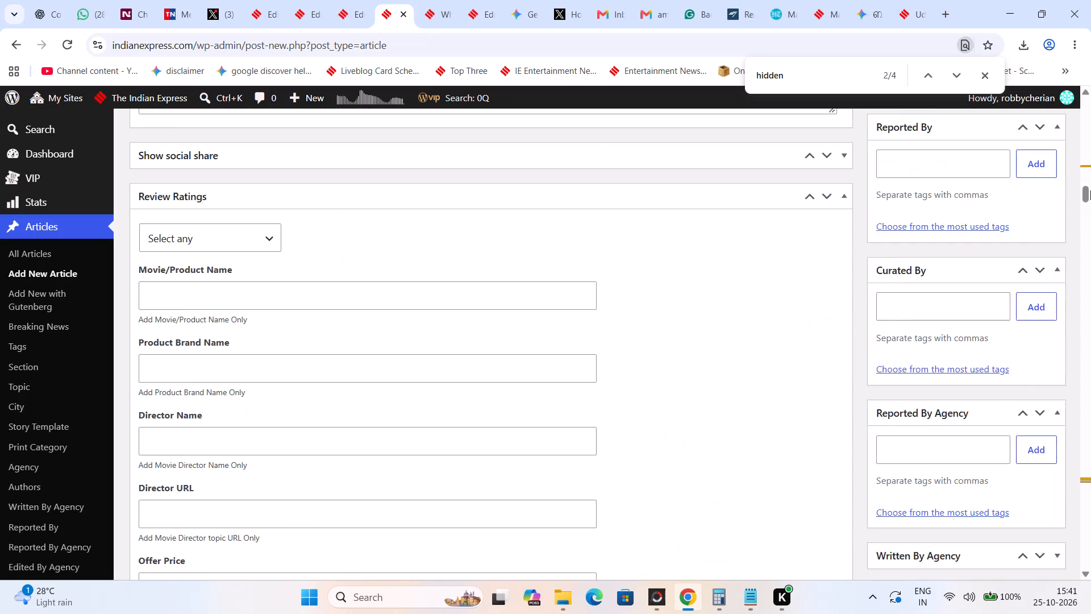
left_click_drag(1090, 190, 1090, 126)
scroll(972, 249, "up", 7)
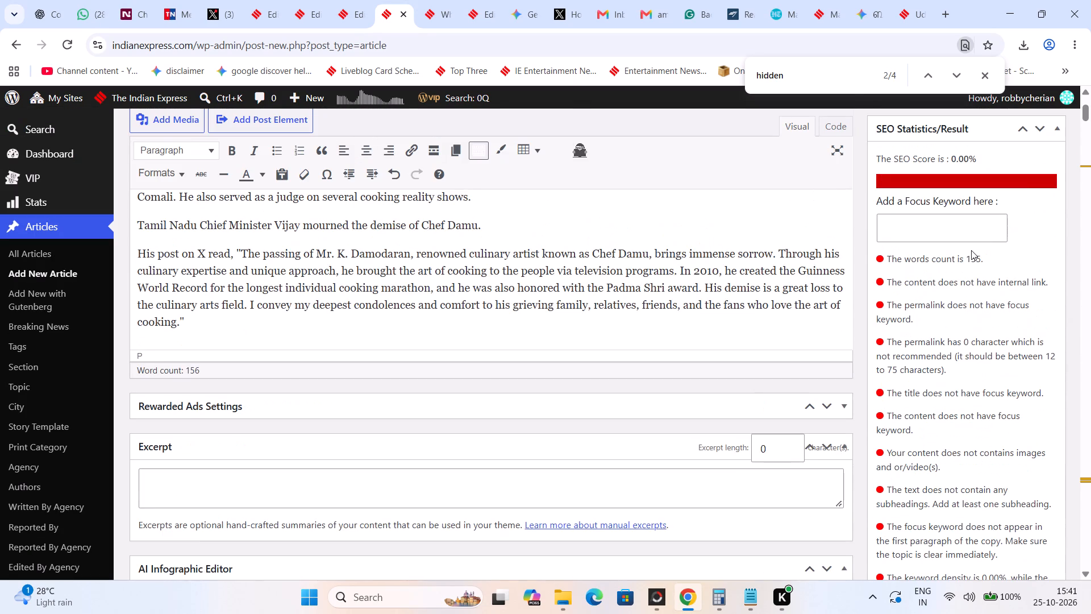
left_click(976, 240)
key("ctrl+v")
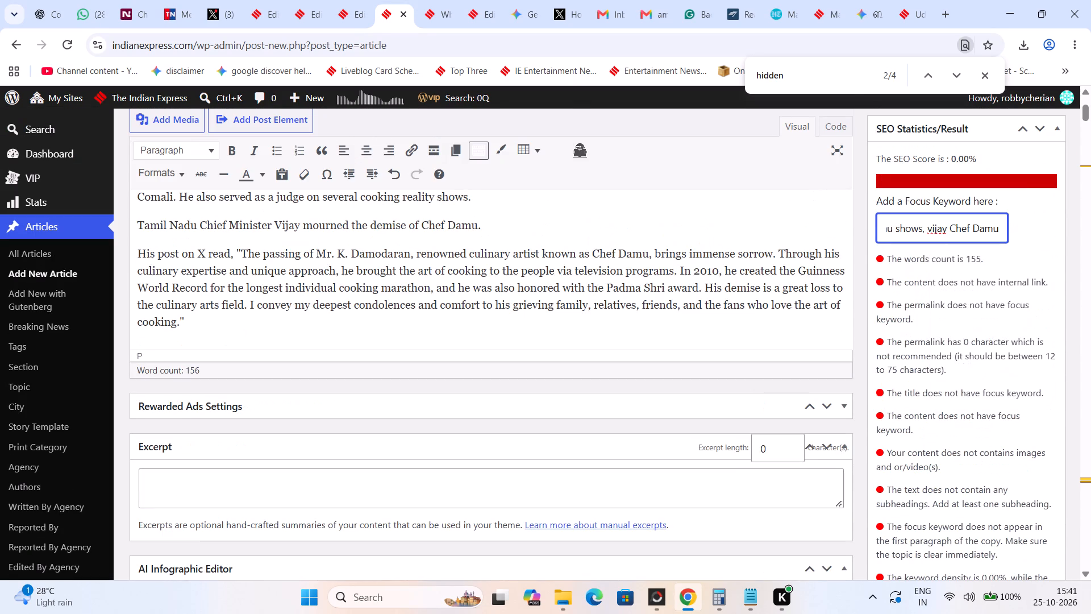
left_click_drag(950, 230, 690, 208)
key("BackSpace")
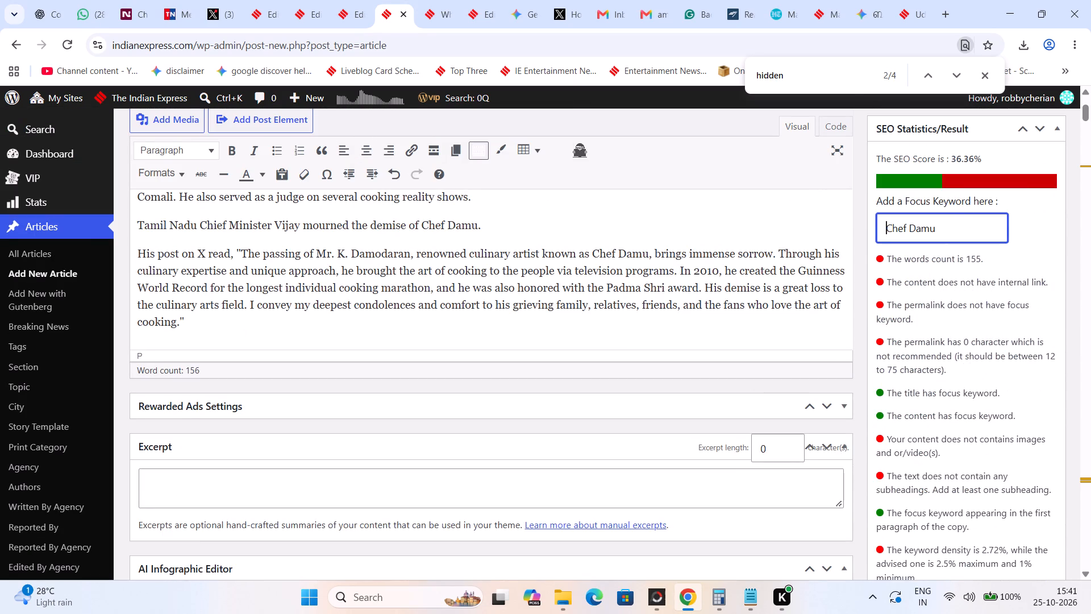
left_click(957, 221)
Add the tag Vijay to the article.
left_click(1090, 349)
left_click(936, 263)
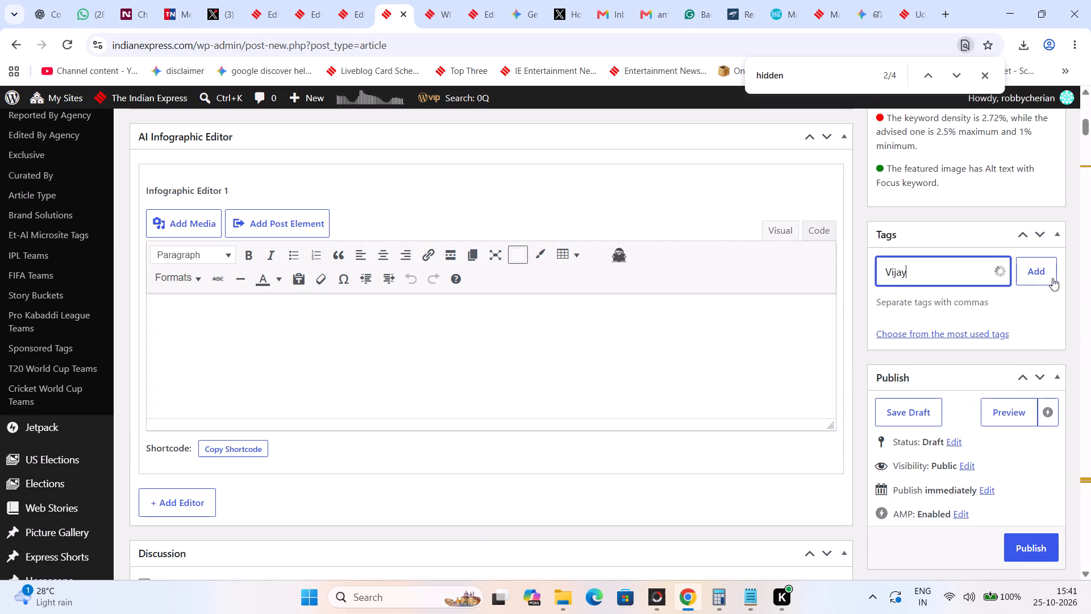
left_click(1025, 278)
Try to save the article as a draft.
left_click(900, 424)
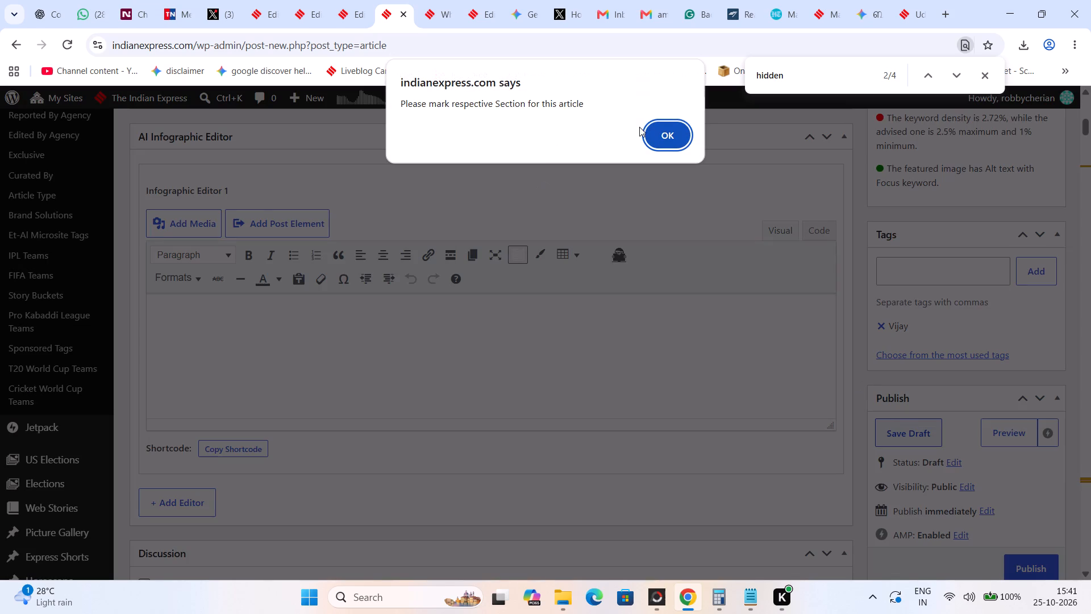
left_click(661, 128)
Filter the article sections by "tamil" and assign the Tamil section under Entertainment.
scroll(821, 295, "down", 4)
left_click(928, 408)
type("ta")
type("mi")
key("l")
left_click(899, 484)
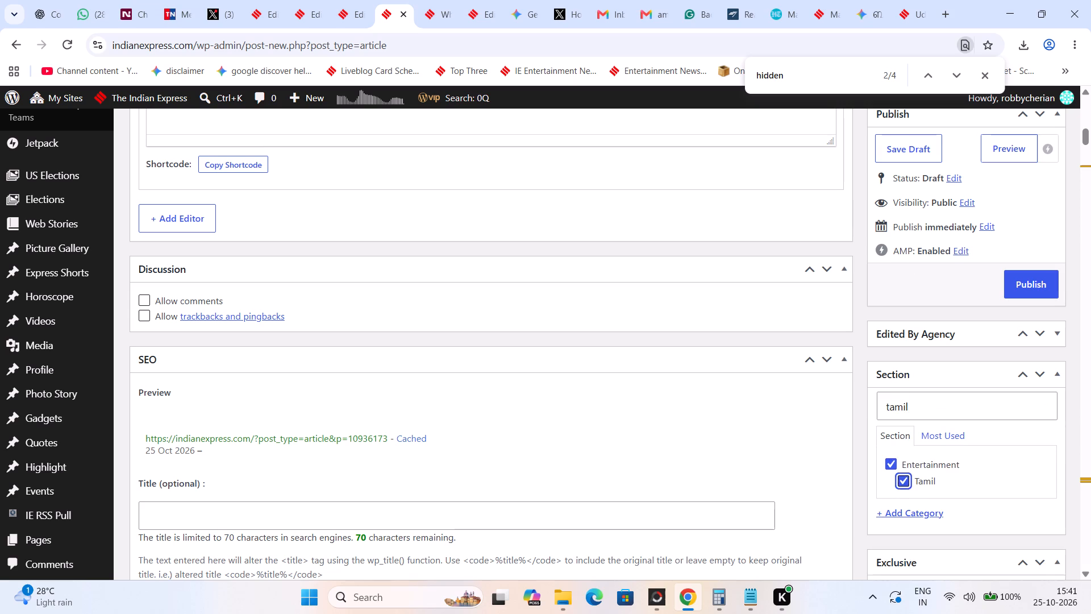
Copy the headline "Chef Damu dies at 72; Vijay pays tribute" into the alternate post title.
scroll(911, 260, "up", 16)
triple_click(501, 155)
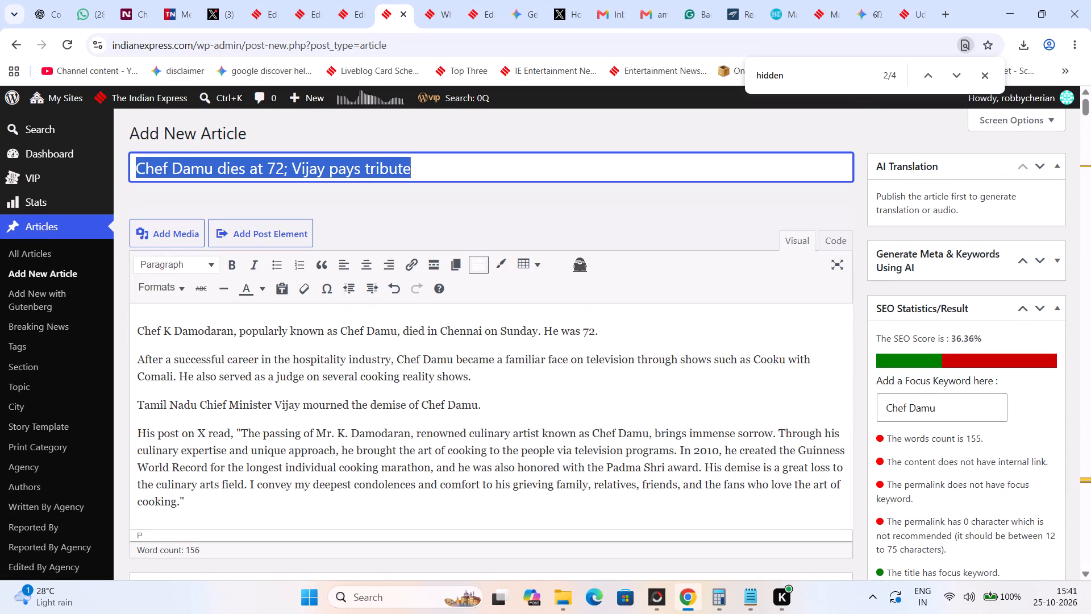
key("ctrl+c")
left_click_drag(1088, 109, 1083, 613)
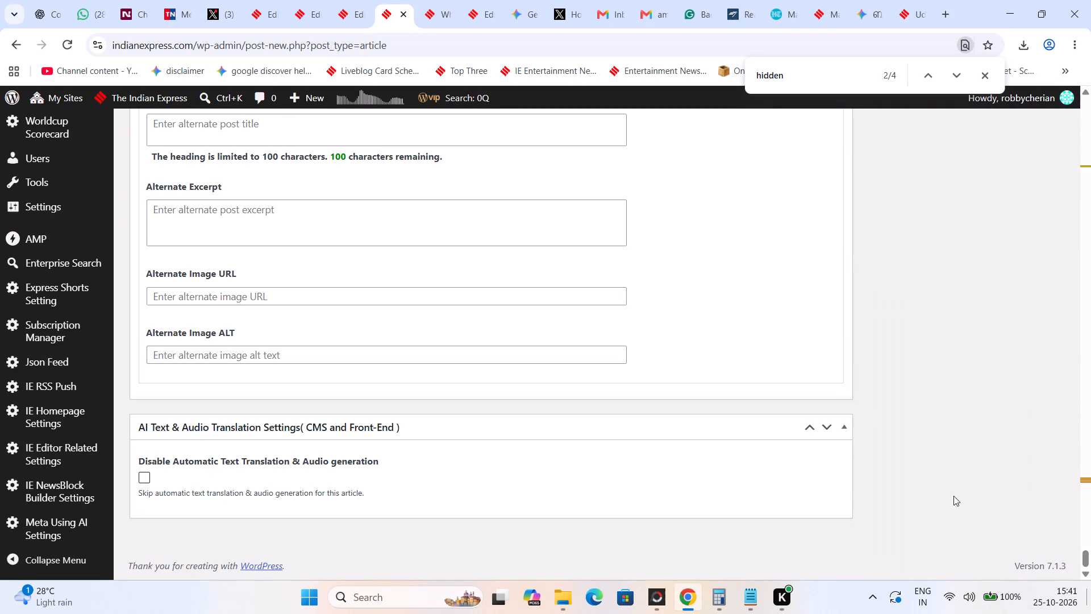
scroll(524, 360, "up", 3)
left_click(369, 312)
left_click(345, 340)
key("ctrl+v")
Insert "Tamil Nadu" before "Vijay" in the article's main headline.
left_click(1090, 169)
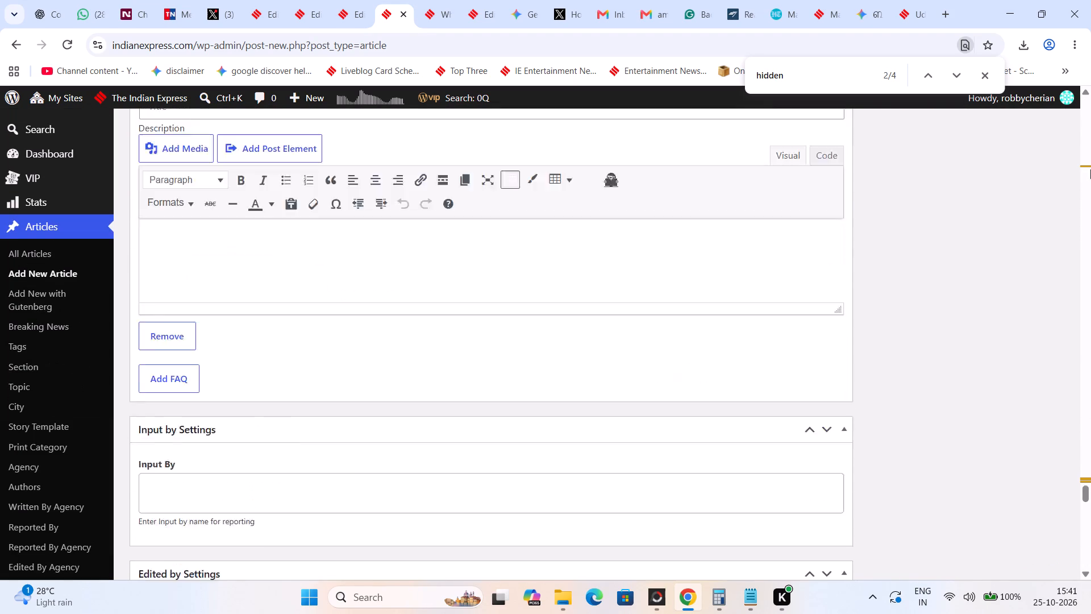
left_click_drag(1090, 169, 1090, 90)
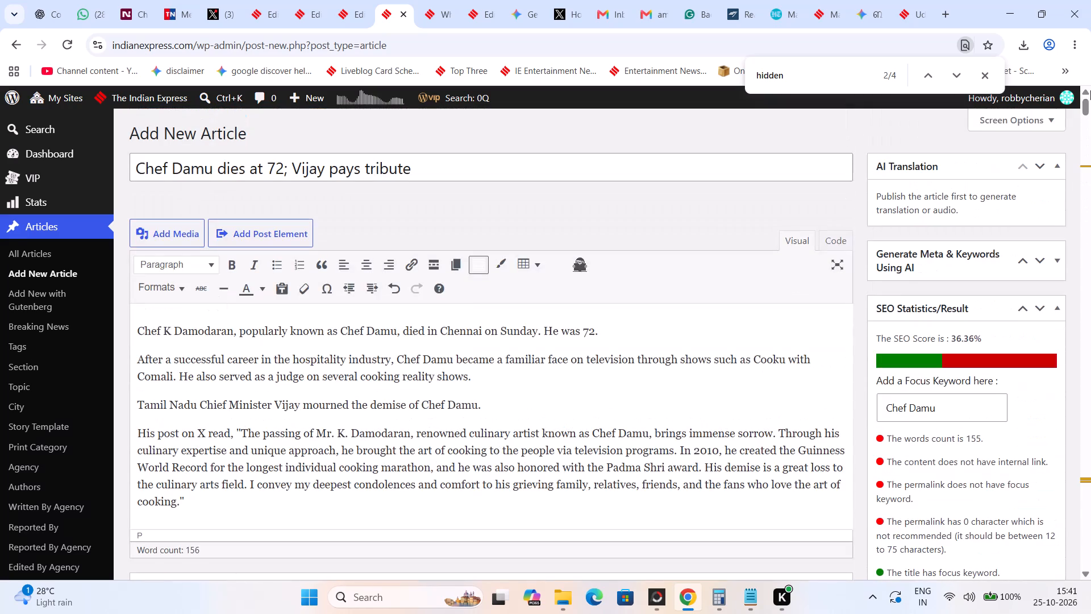
left_click(294, 152)
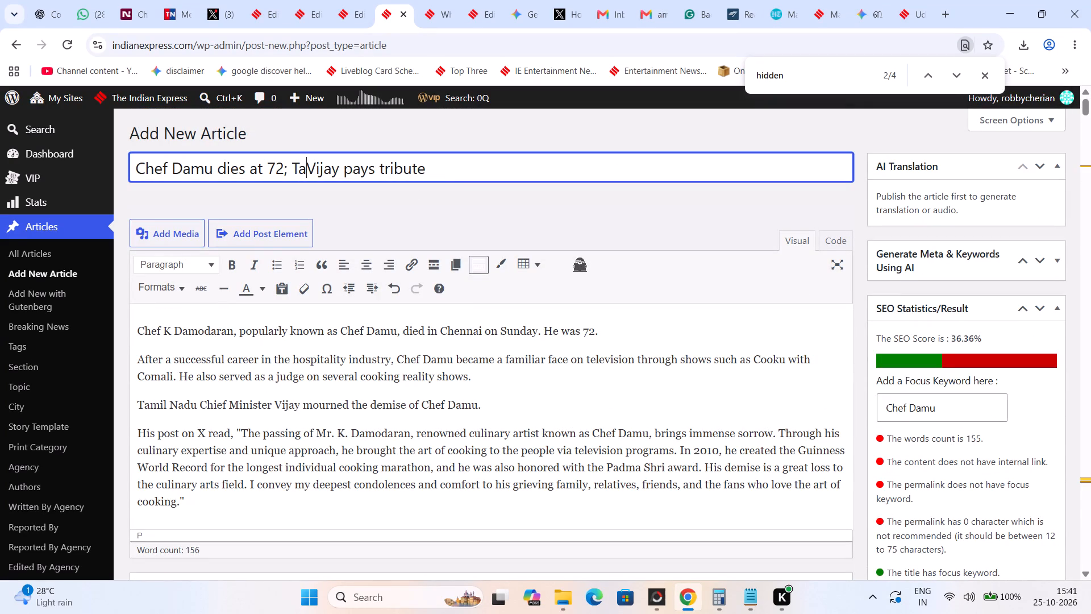
key("BackSpace")
key("BackSpace")
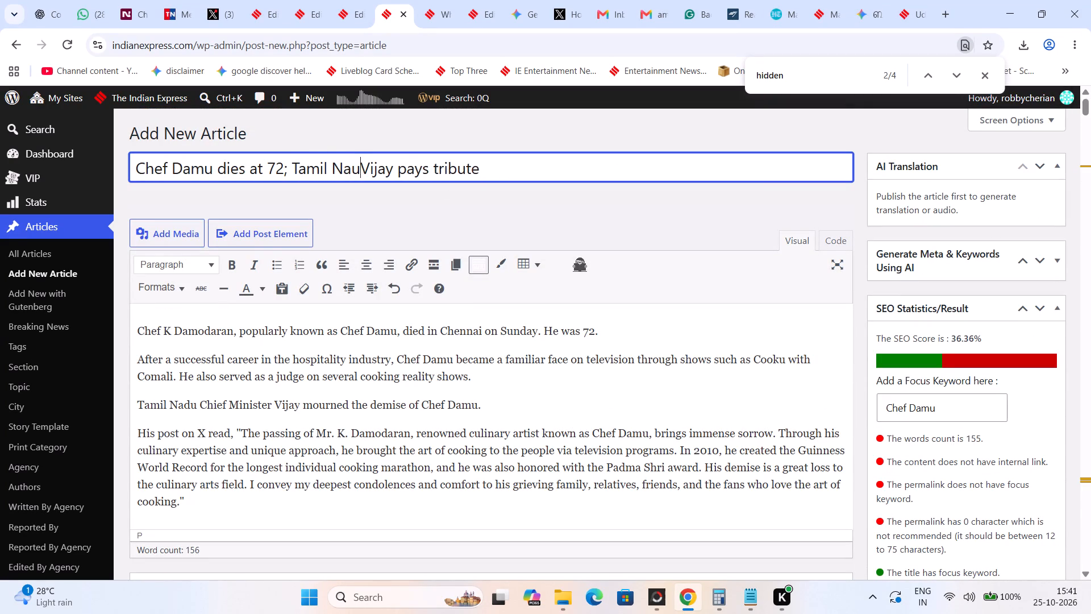
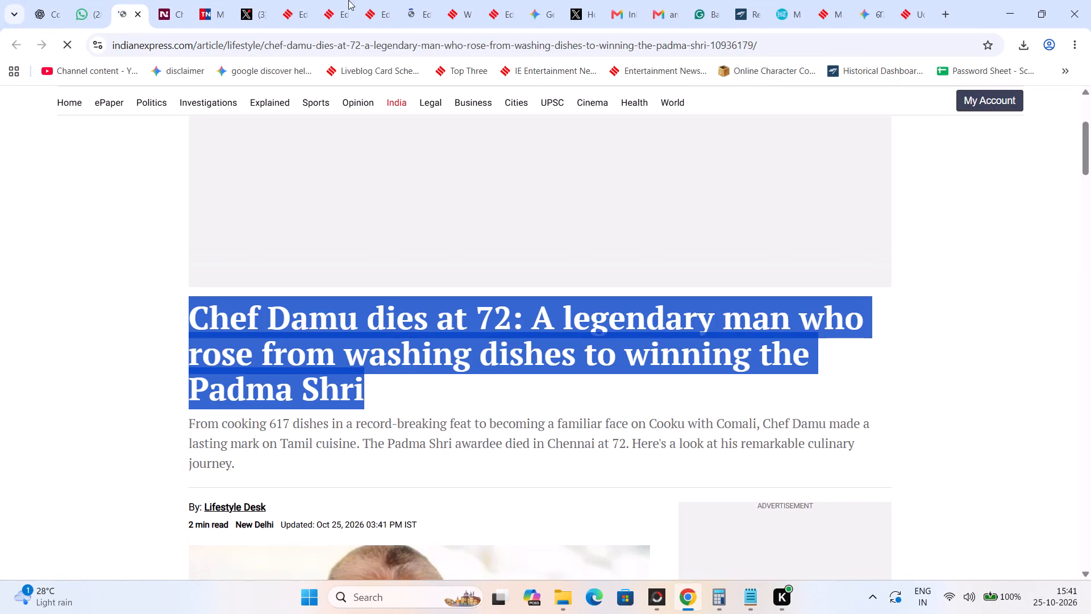
Below the second paragraph, add "Also Read - Chef Damu dies at 72: A legendary man who rose from washing dishes to winning the Padma Shri".
left_click(382, 0)
left_click(335, 3)
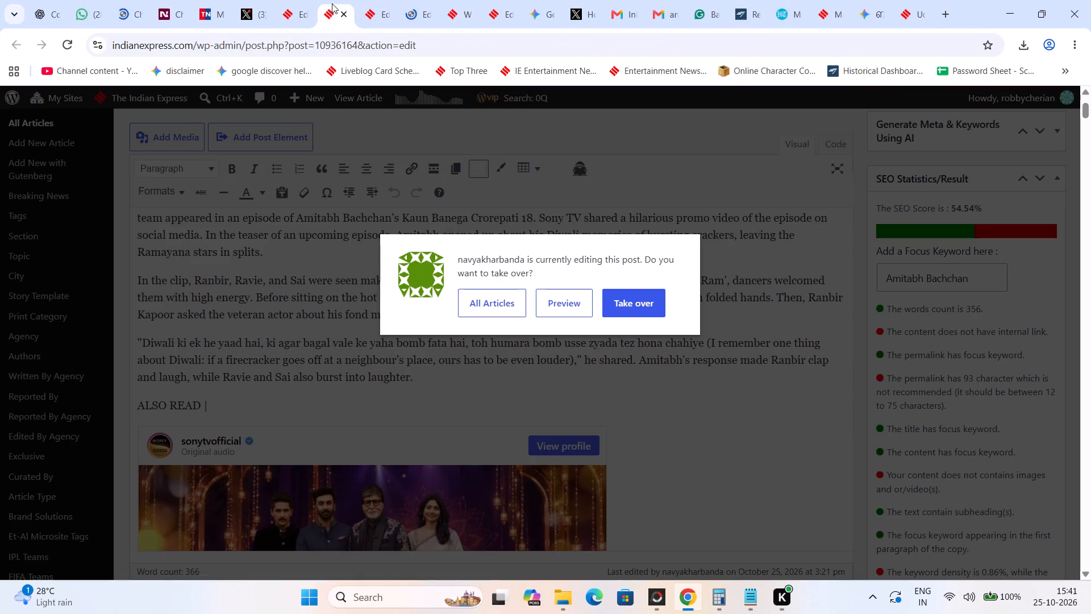
left_click(419, 0)
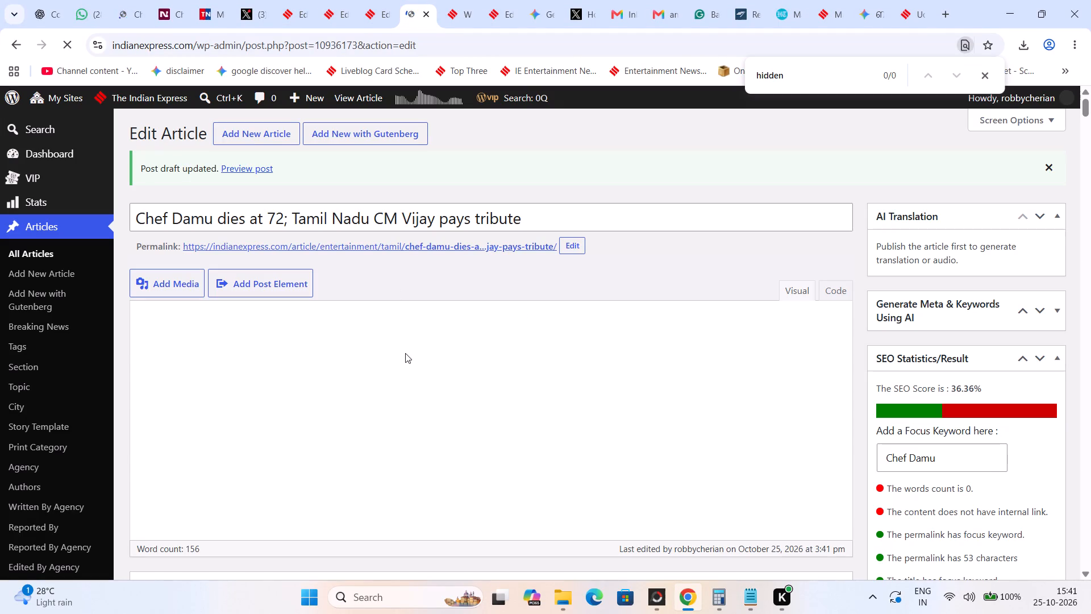
scroll(405, 354, "down", 1)
scroll(465, 351, "up", 6)
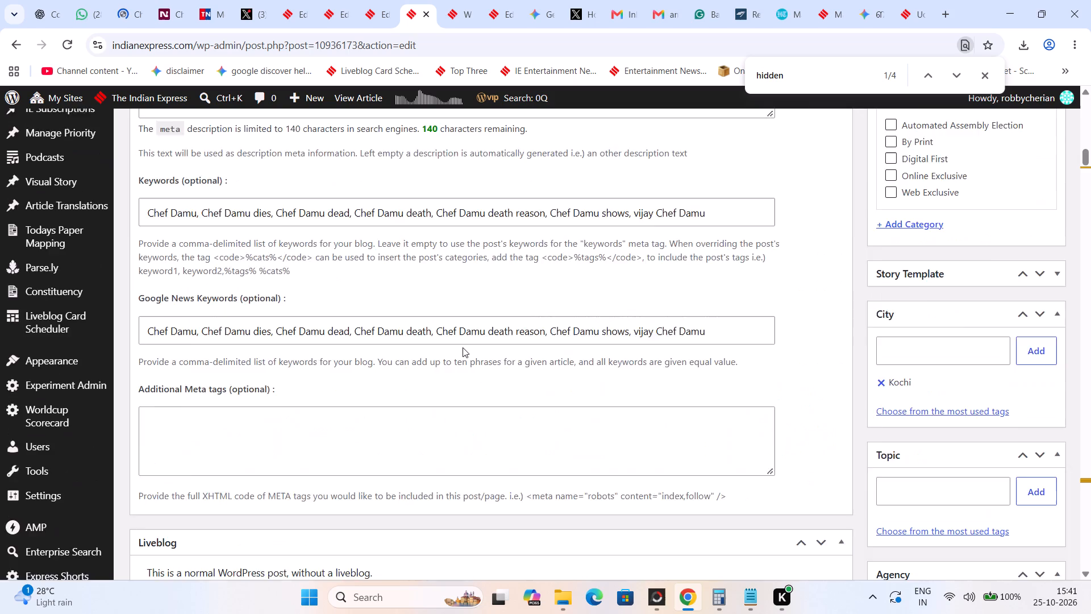
scroll(463, 347, "up", 20)
scroll(463, 347, "up", 8)
left_click(474, 432)
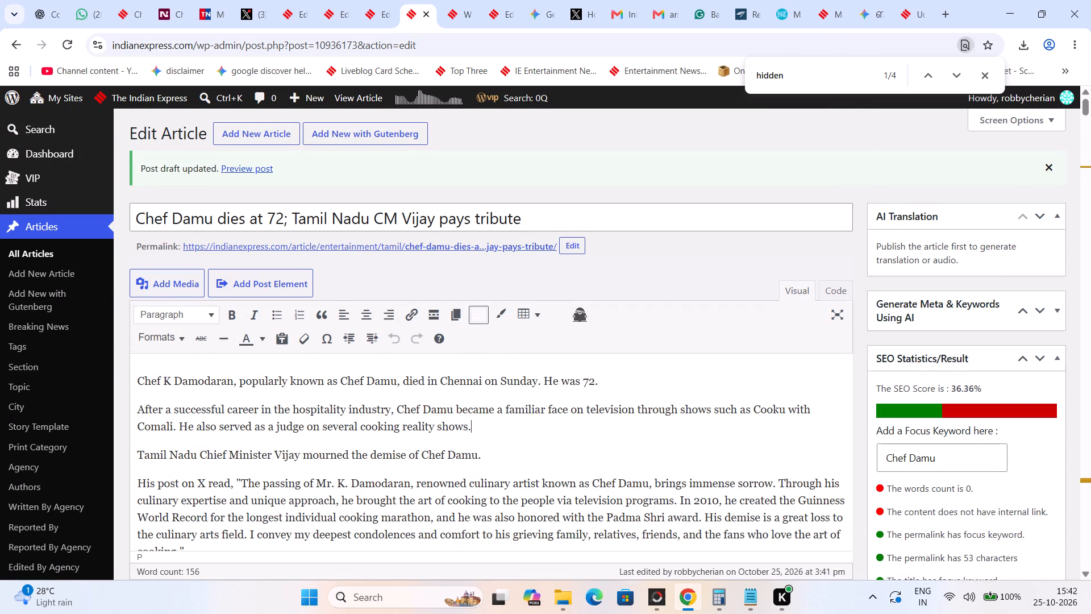
key("Return")
right_click(251, 437)
left_click(194, 418)
right_click(192, 419)
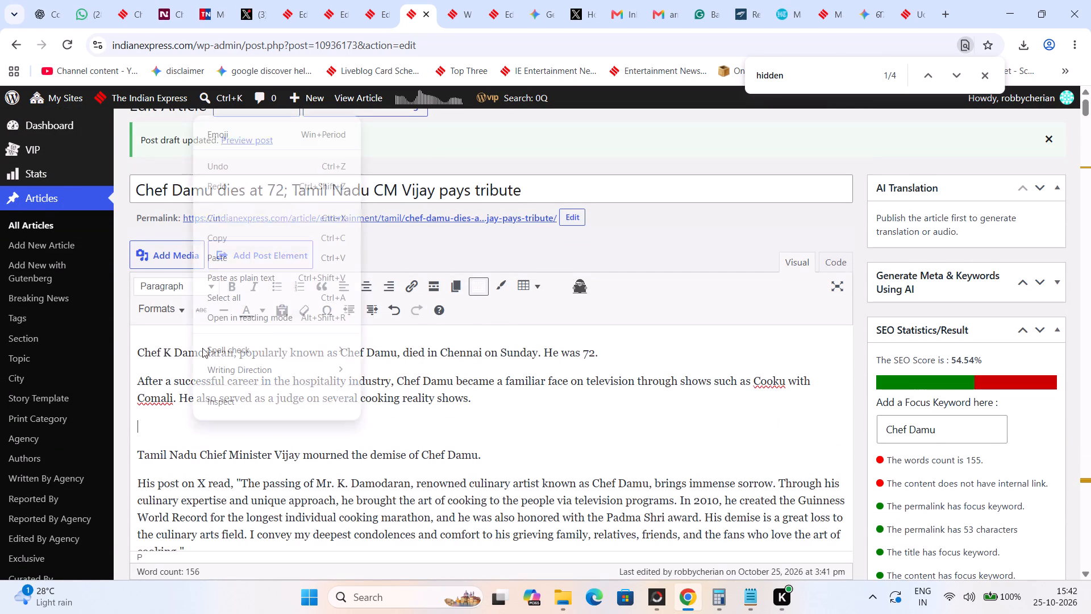
left_click(238, 271)
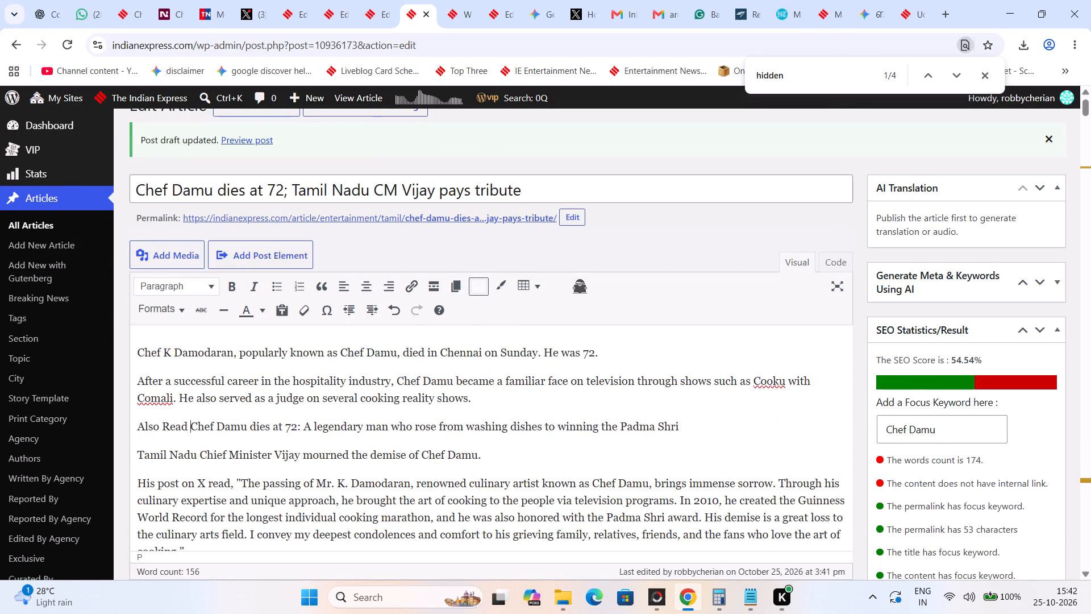
Link the Also Read headline to the Indian Express lifestyle article's copied URL, set to open in a new tab.
left_click(131, 0)
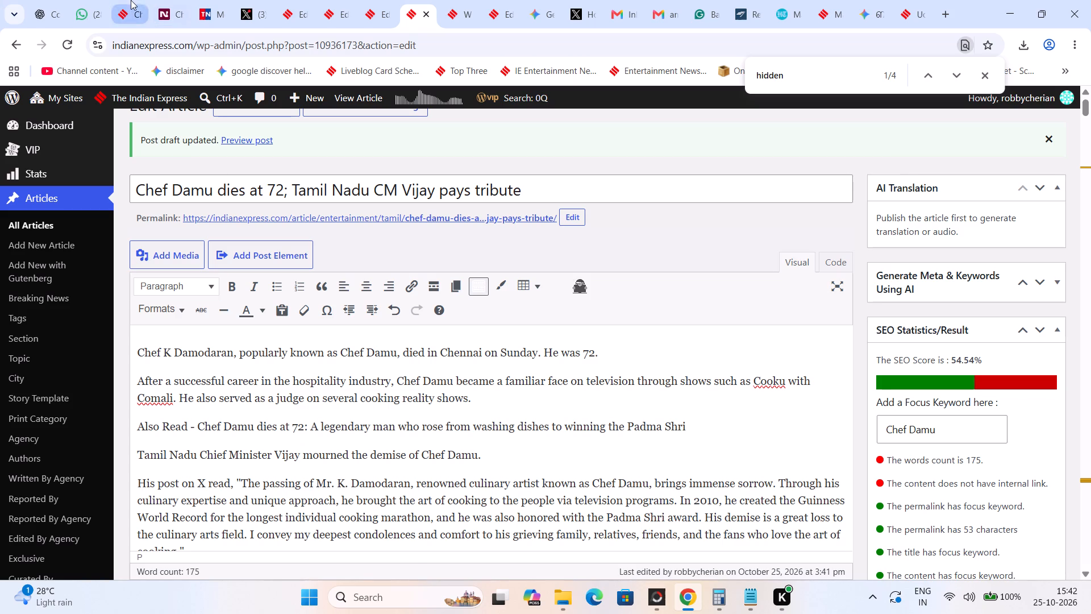
left_click(177, 41)
key("ctrl+c")
left_click(431, 0)
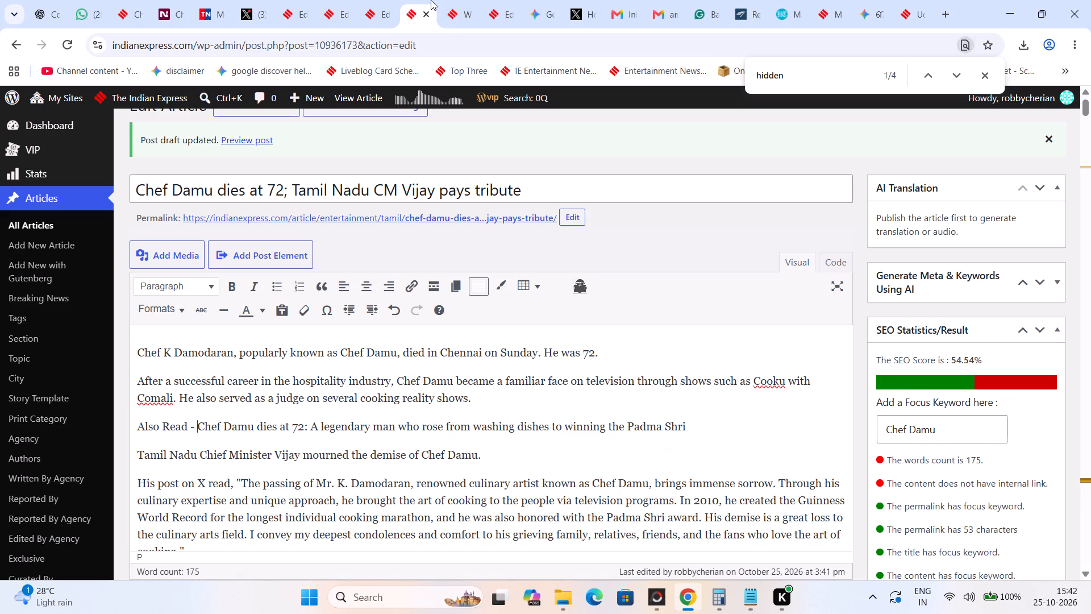
left_click_drag(197, 429, 910, 429)
left_click(406, 287)
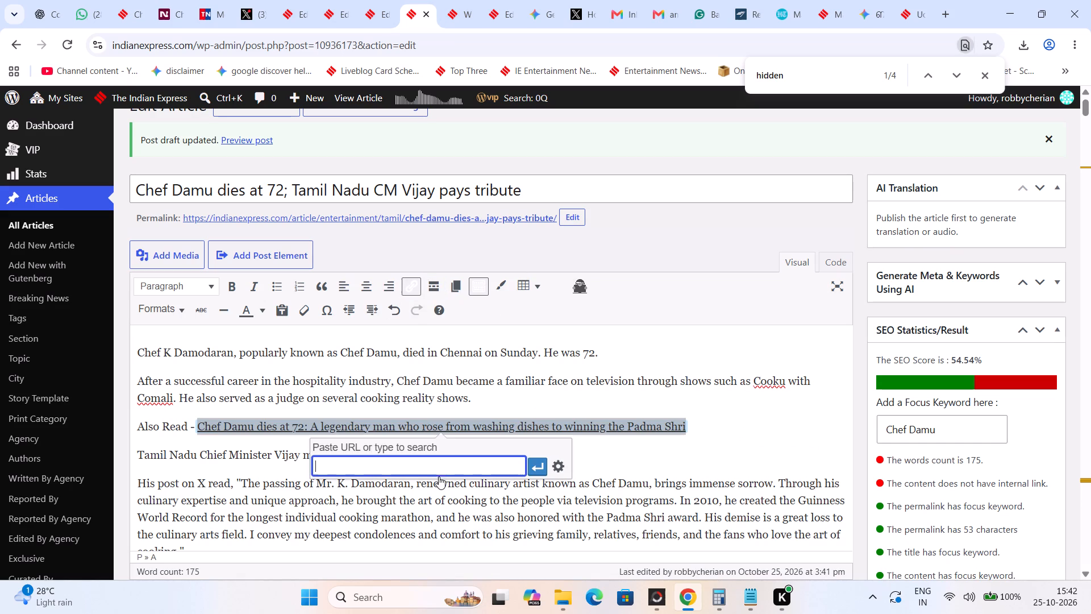
left_click(443, 470)
key("ctrl+v")
left_click(557, 467)
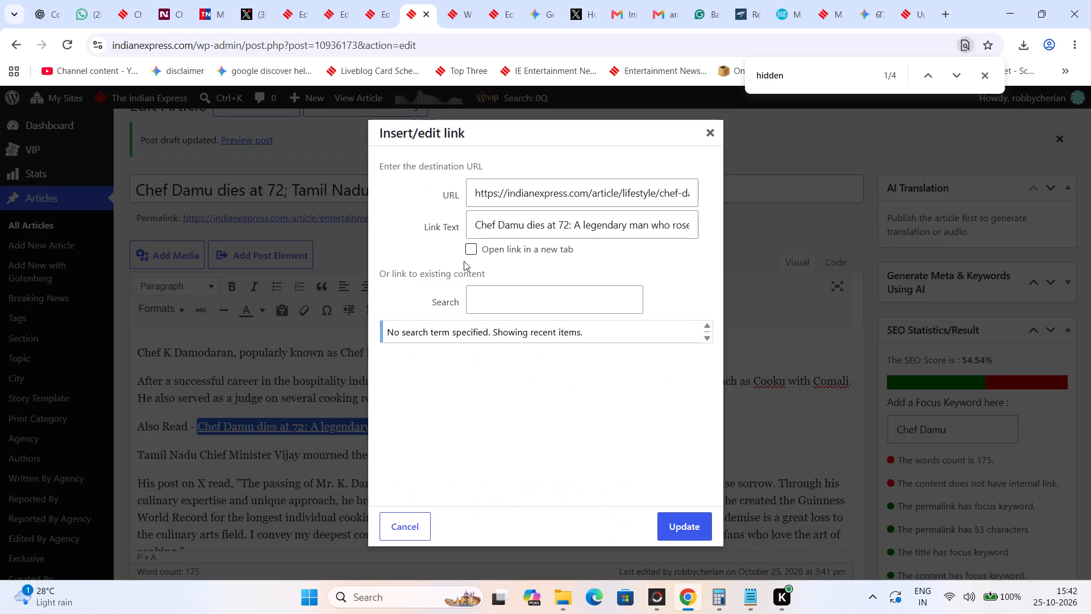
left_click(467, 252)
left_click(468, 251)
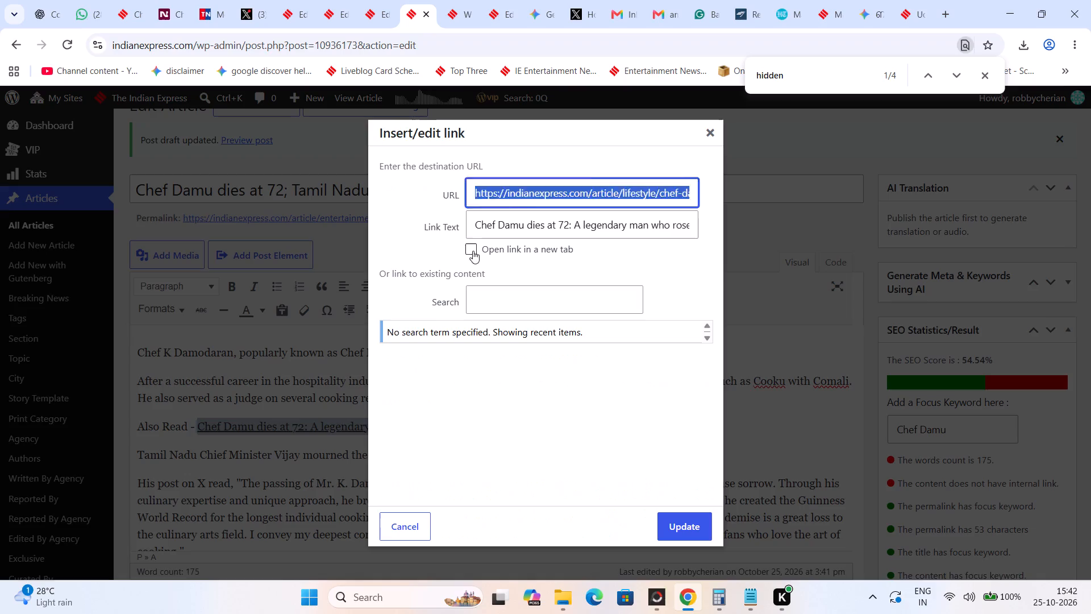
left_click(473, 251)
left_click(677, 518)
Make the whole Also Read line bold.
triple_click(168, 426)
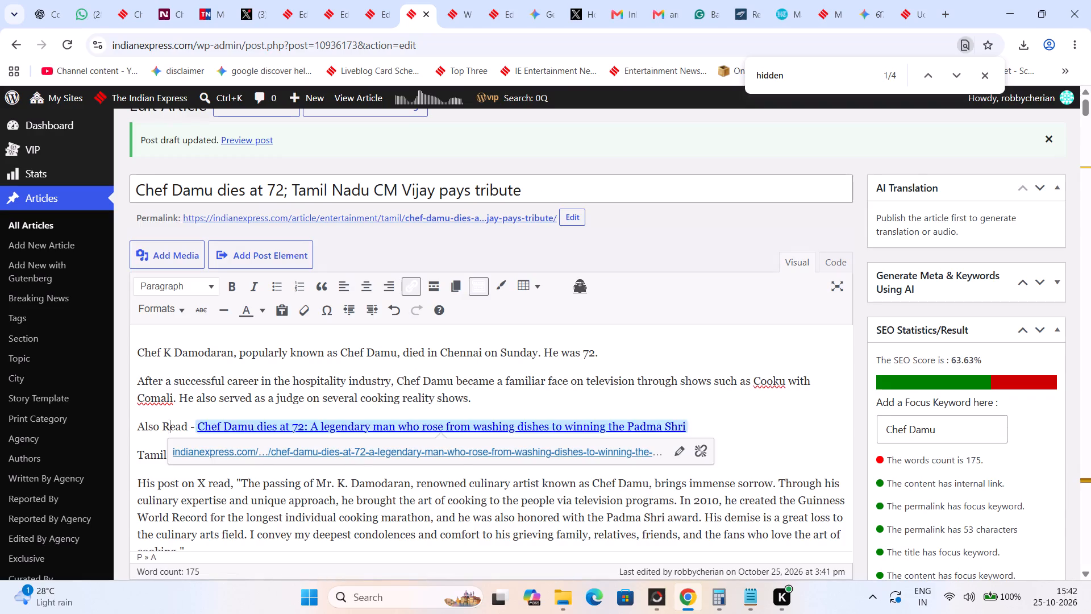
left_click(240, 283)
Start a new paragraph after Vijay's quote and copy the January 2025 Padma Shri sentence from the NDTV article.
scroll(265, 420, "down", 3)
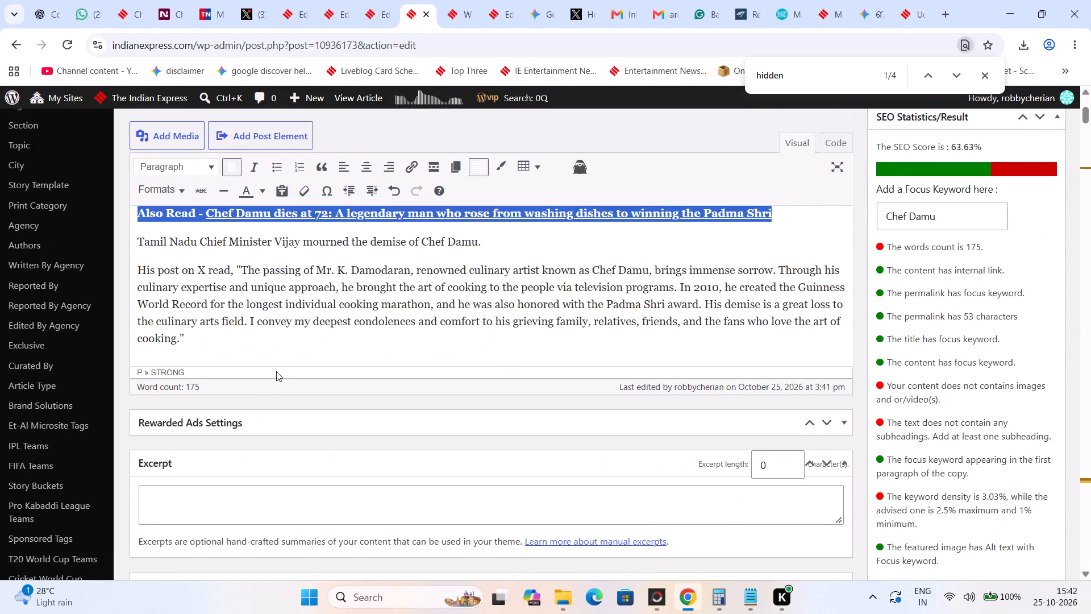
left_click(268, 343)
key("Return")
left_click(189, 0)
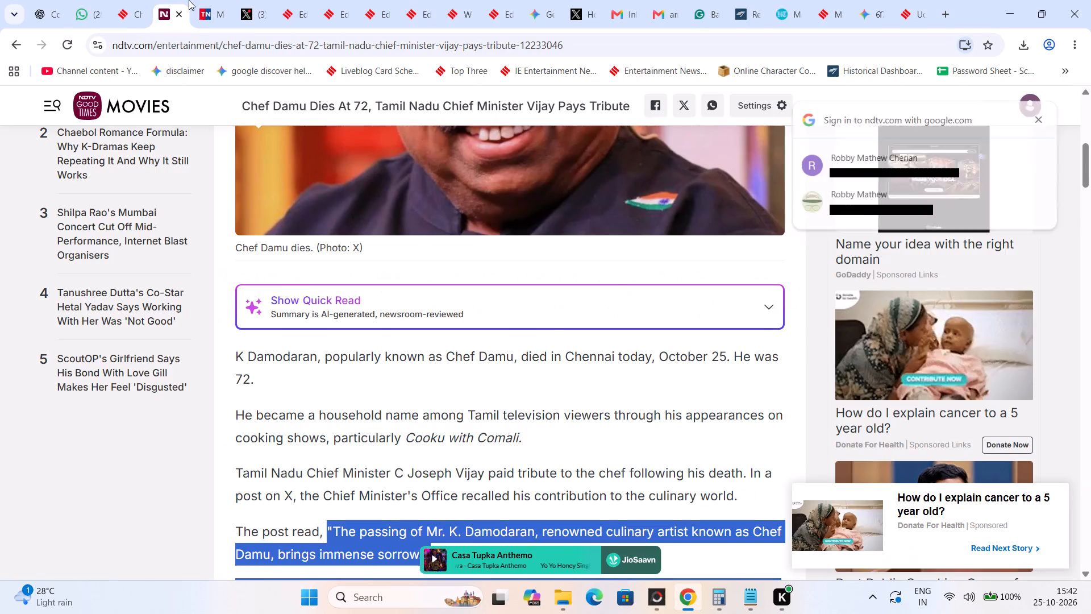
scroll(458, 452, "down", 18)
scroll(472, 479, "down", 5)
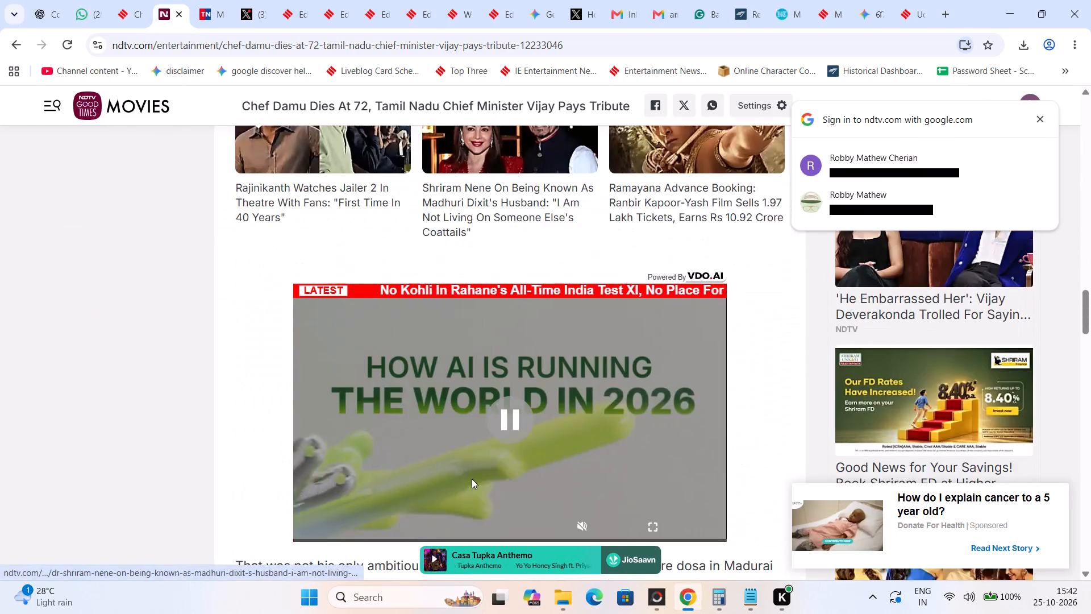
scroll(472, 479, "down", 4)
left_click_drag(336, 395, 388, 406)
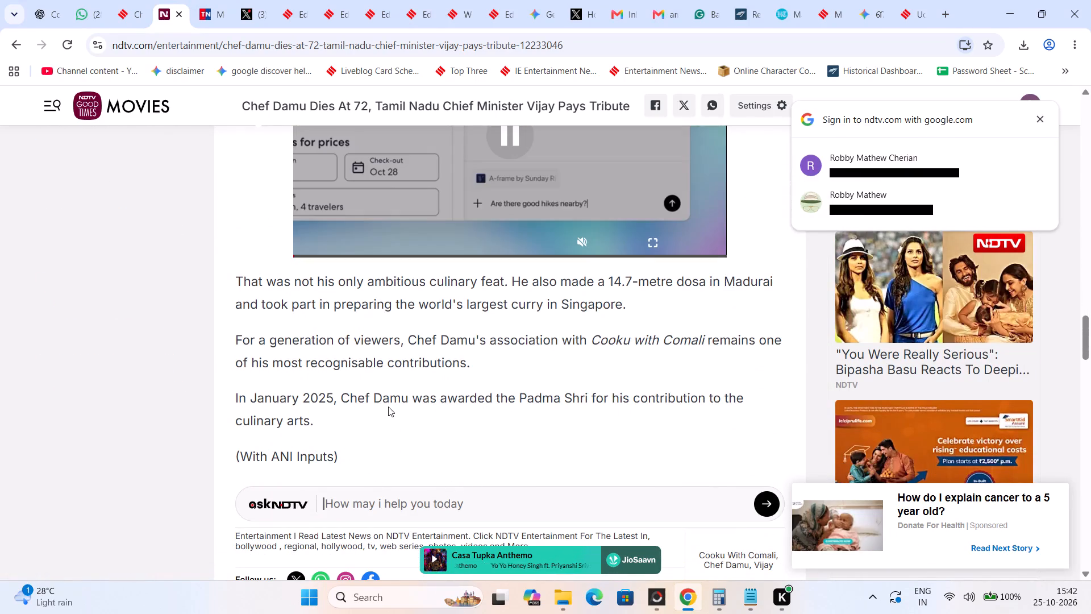
left_click_drag(388, 406, 442, 416)
triple_click(216, 384)
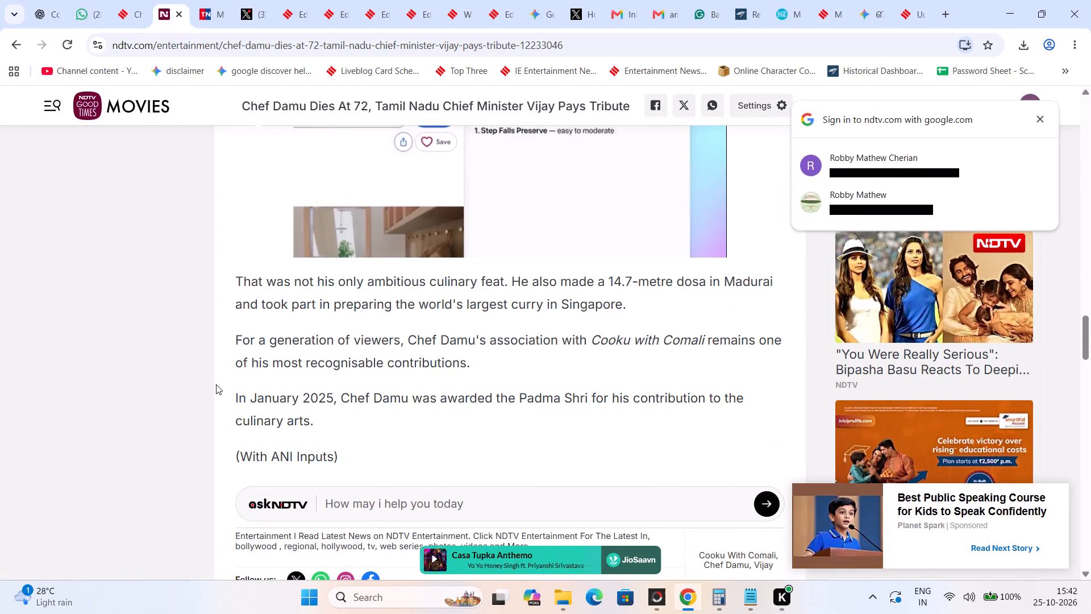
triple_click(343, 409)
key("ctrl+c")
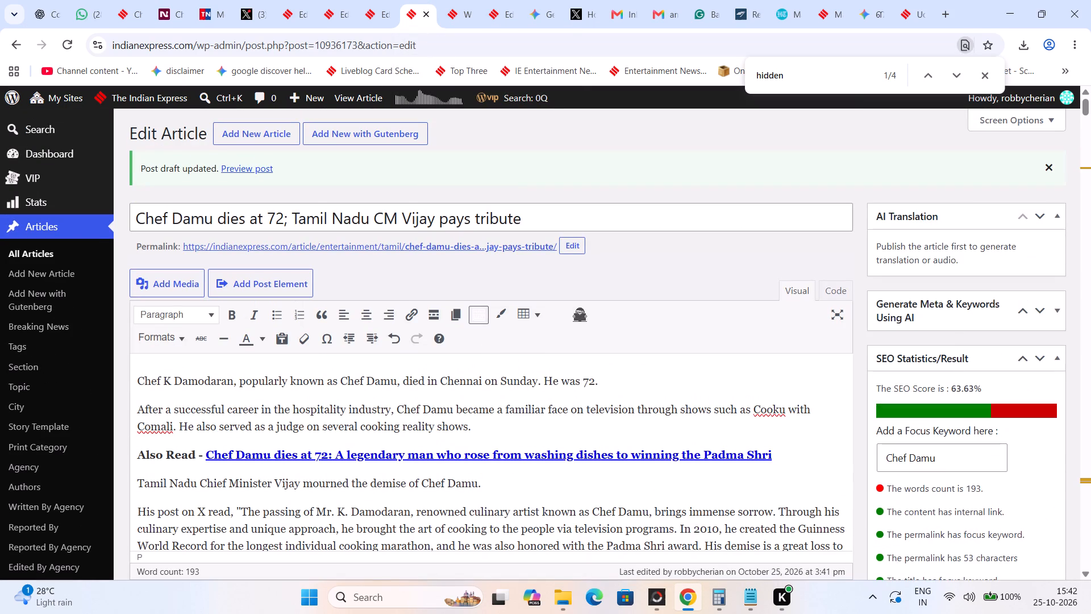
left_click_drag(178, 428, 162, 424)
left_click_drag(162, 424, 134, 416)
key("ctrl+c")
scroll(265, 428, "down", 7)
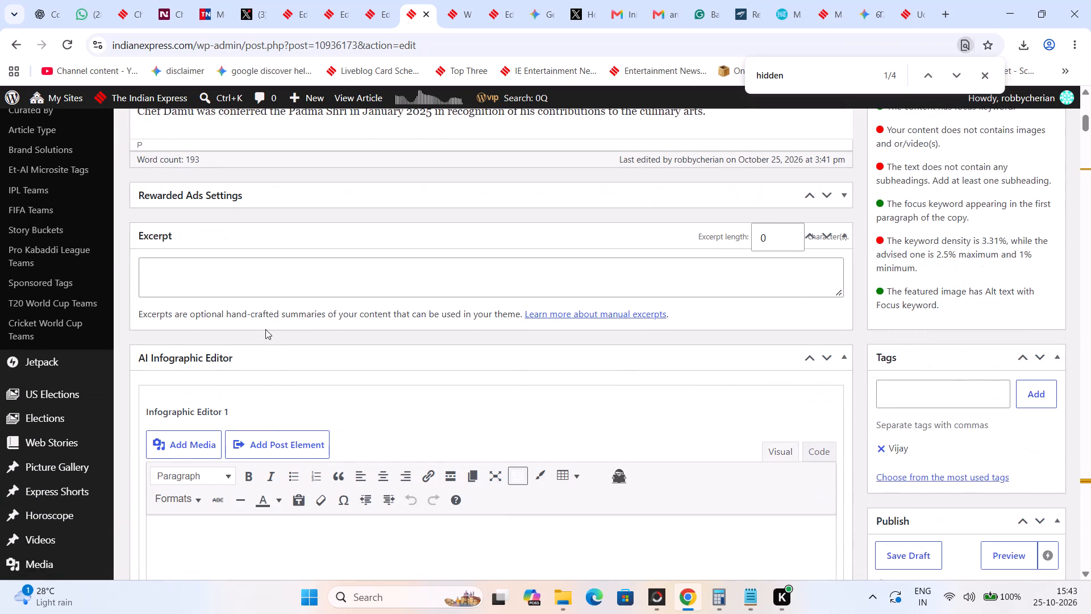
left_click(251, 281)
key("ctrl+v")
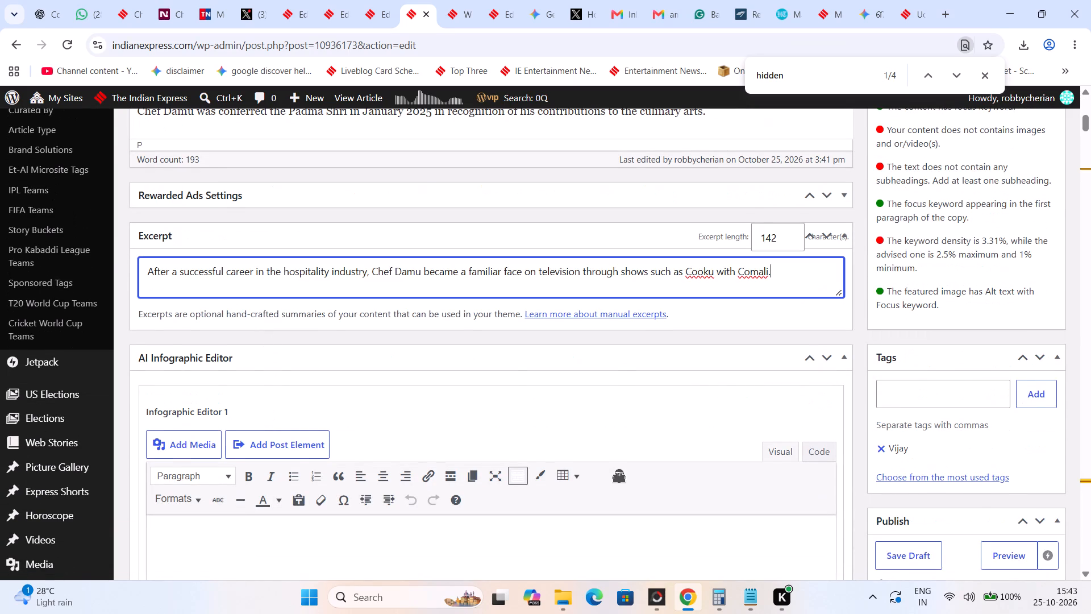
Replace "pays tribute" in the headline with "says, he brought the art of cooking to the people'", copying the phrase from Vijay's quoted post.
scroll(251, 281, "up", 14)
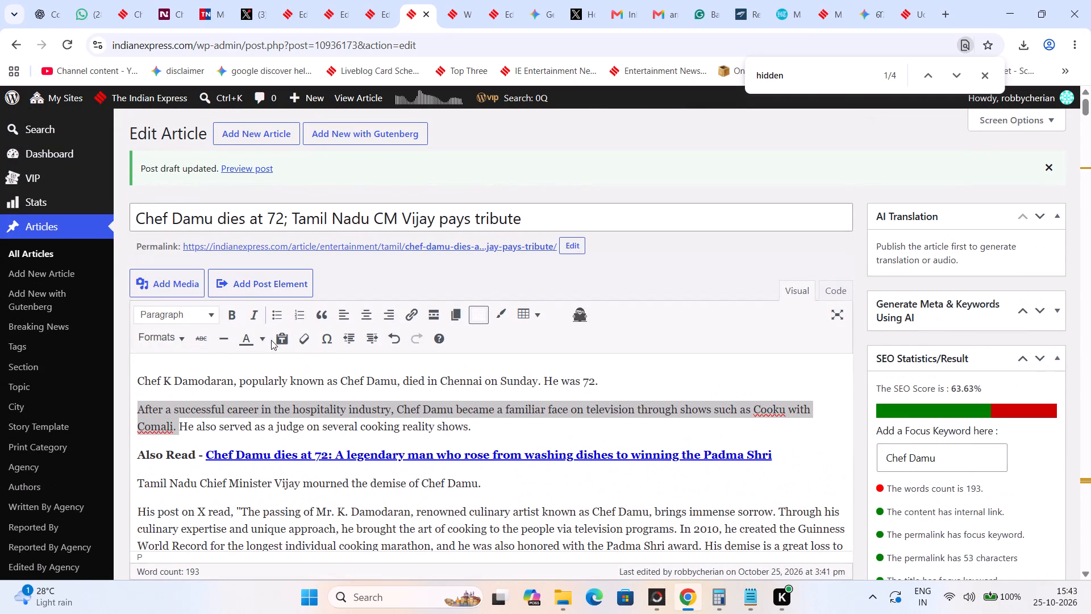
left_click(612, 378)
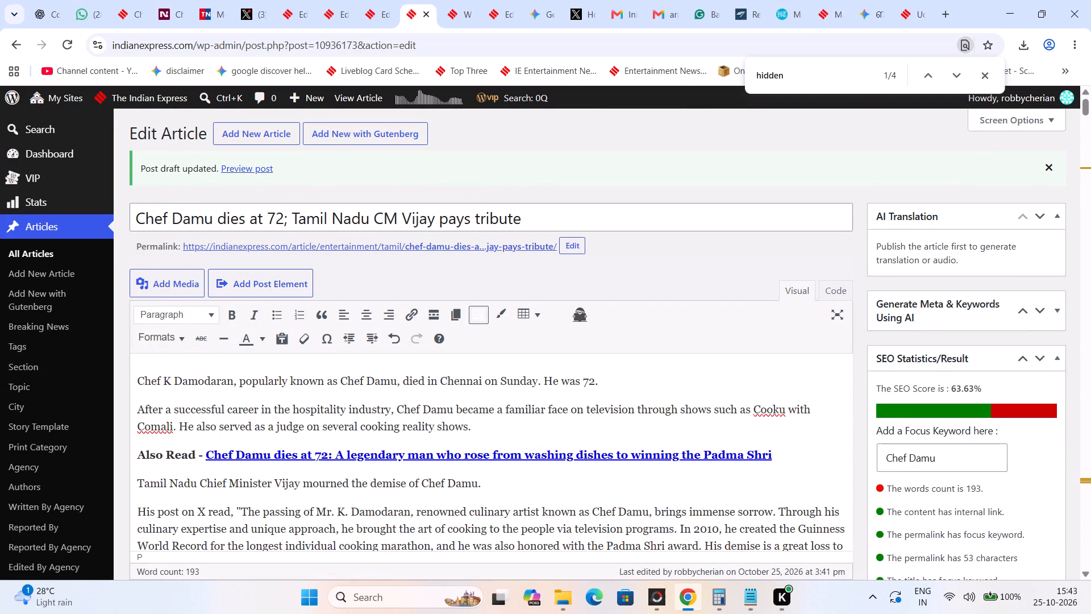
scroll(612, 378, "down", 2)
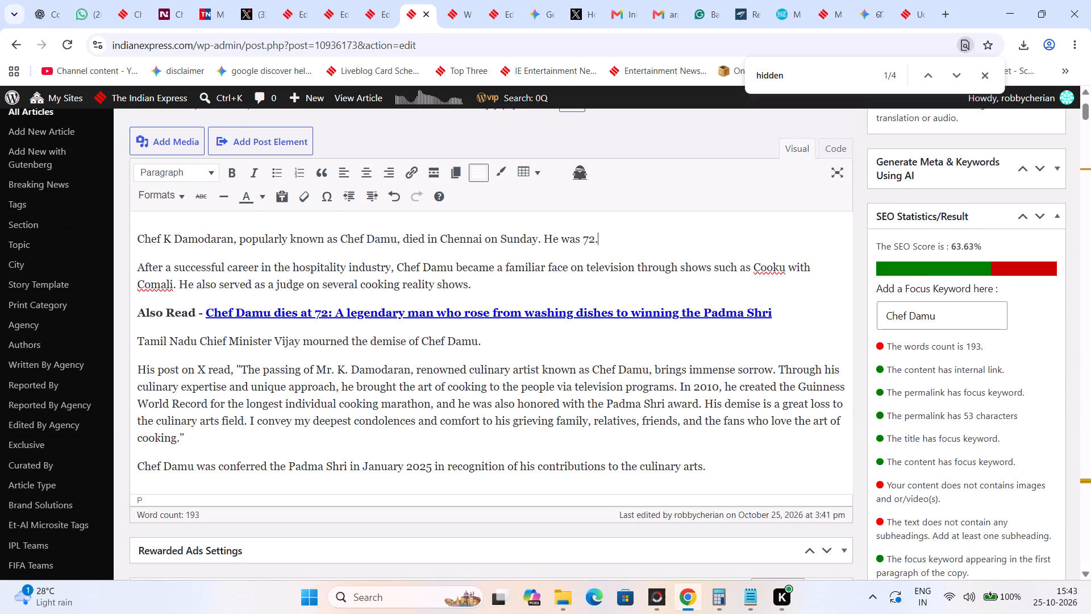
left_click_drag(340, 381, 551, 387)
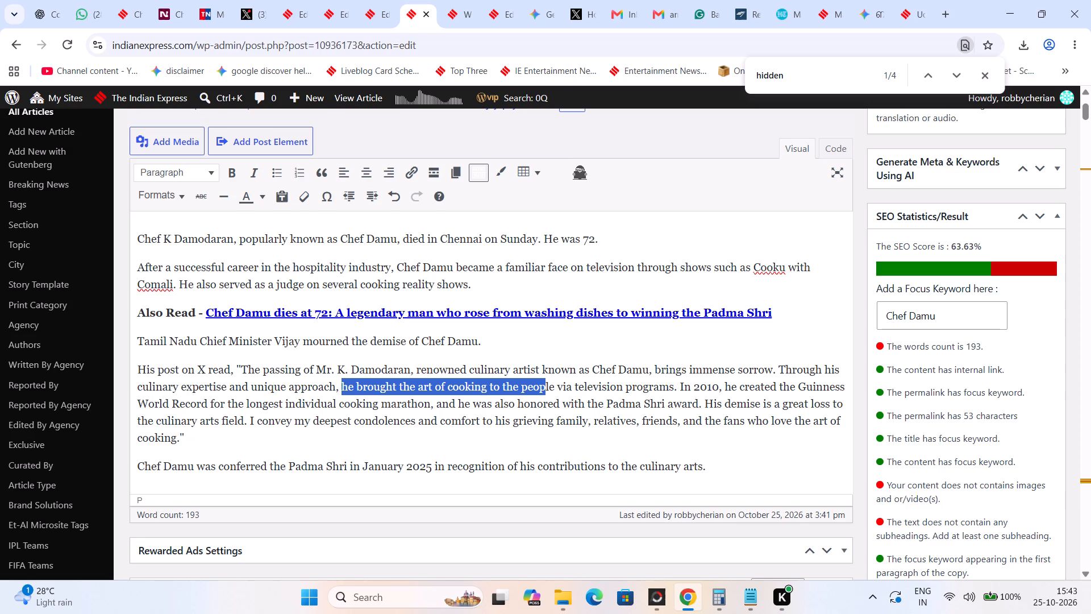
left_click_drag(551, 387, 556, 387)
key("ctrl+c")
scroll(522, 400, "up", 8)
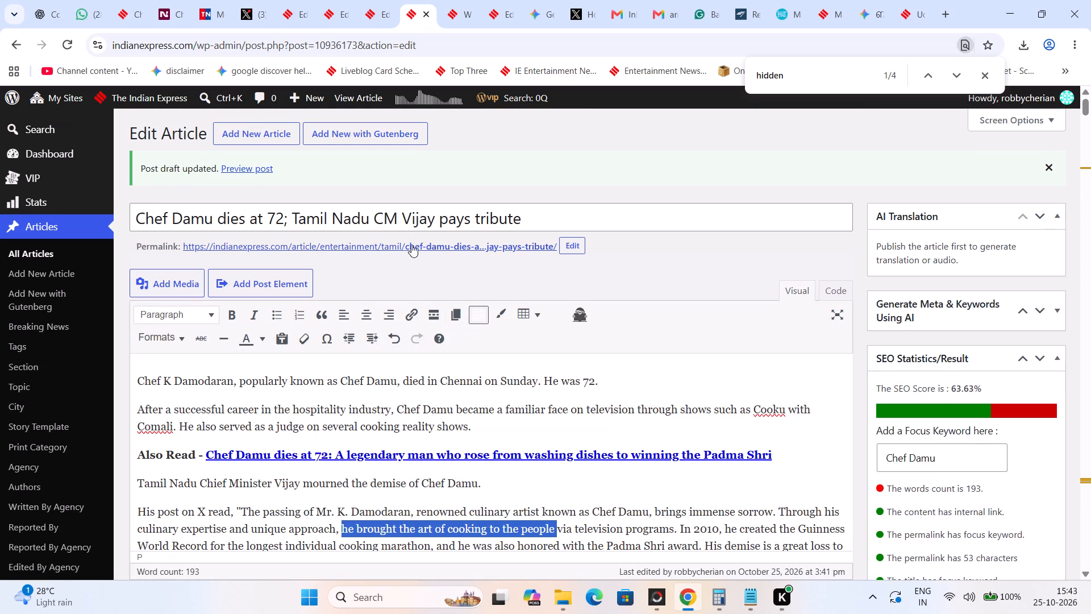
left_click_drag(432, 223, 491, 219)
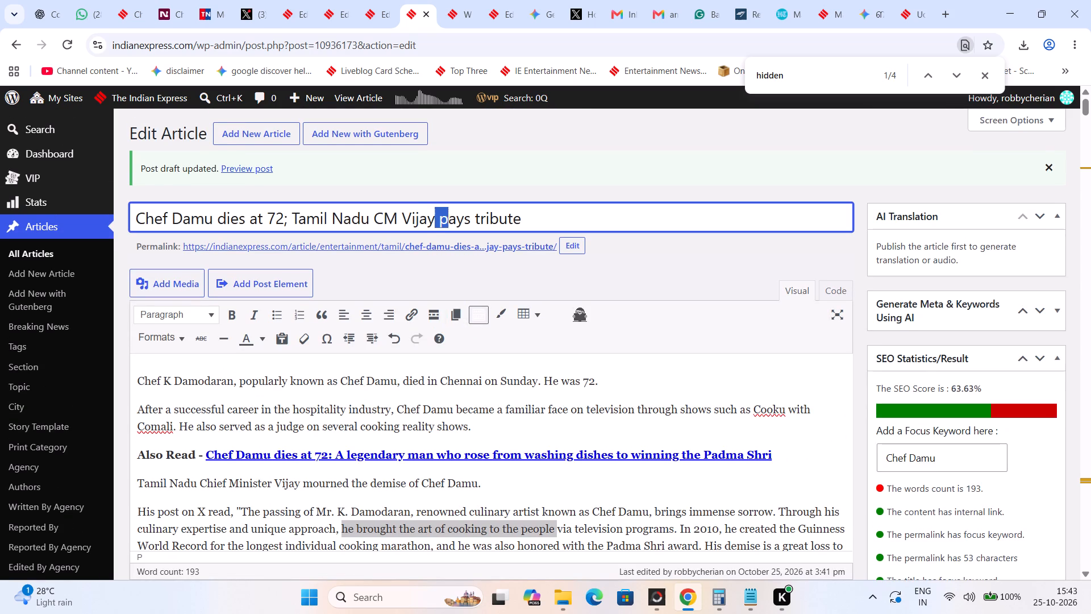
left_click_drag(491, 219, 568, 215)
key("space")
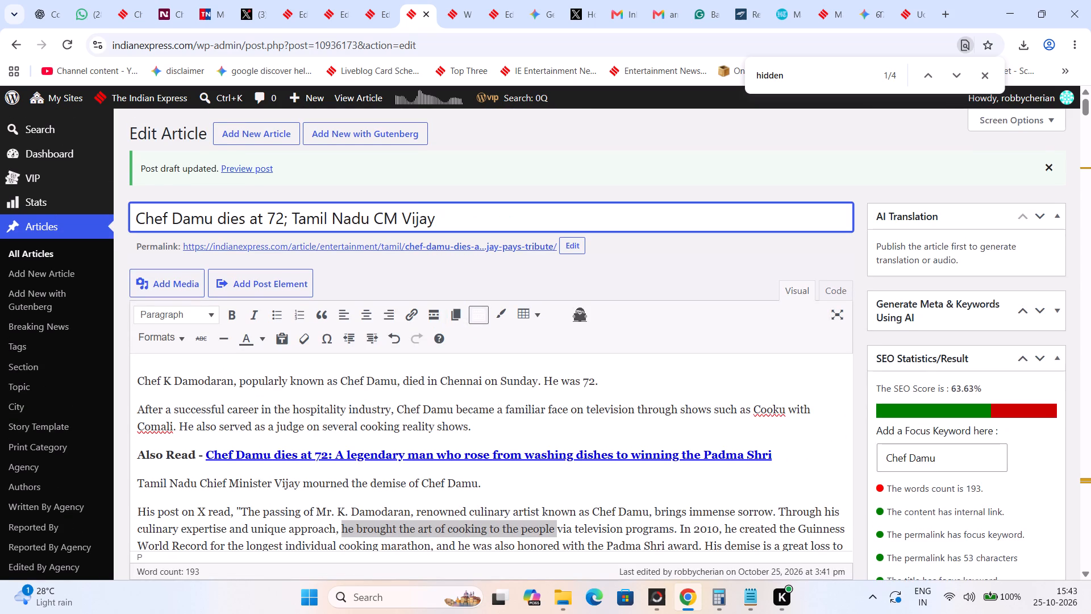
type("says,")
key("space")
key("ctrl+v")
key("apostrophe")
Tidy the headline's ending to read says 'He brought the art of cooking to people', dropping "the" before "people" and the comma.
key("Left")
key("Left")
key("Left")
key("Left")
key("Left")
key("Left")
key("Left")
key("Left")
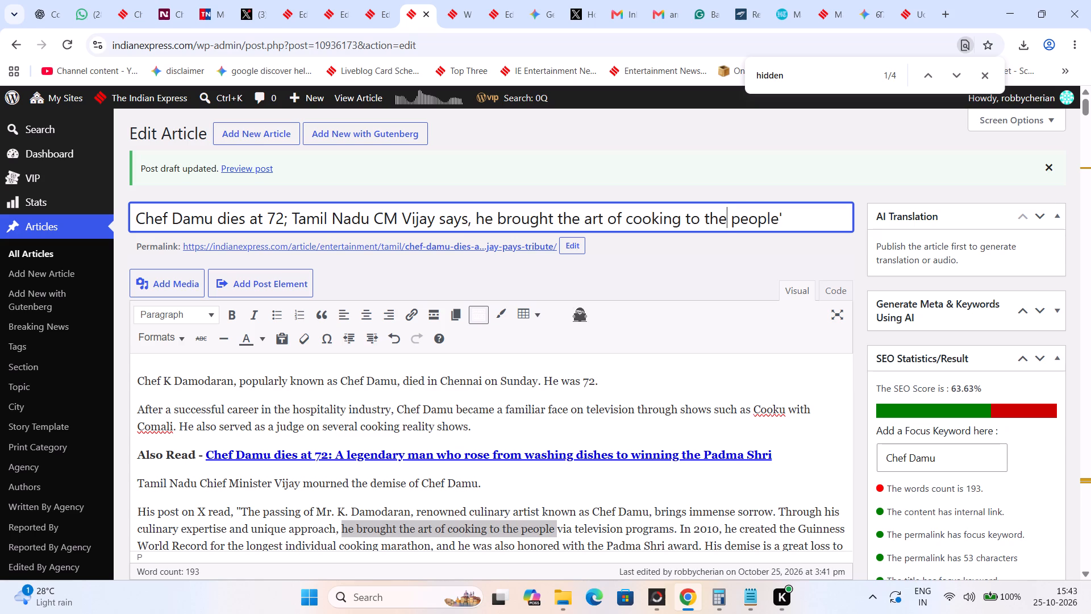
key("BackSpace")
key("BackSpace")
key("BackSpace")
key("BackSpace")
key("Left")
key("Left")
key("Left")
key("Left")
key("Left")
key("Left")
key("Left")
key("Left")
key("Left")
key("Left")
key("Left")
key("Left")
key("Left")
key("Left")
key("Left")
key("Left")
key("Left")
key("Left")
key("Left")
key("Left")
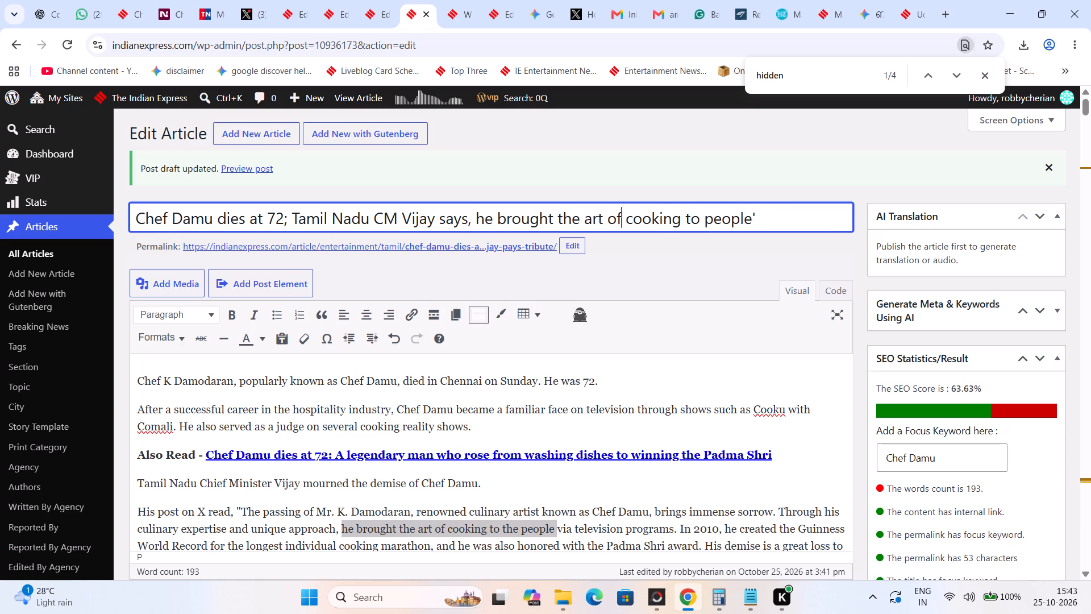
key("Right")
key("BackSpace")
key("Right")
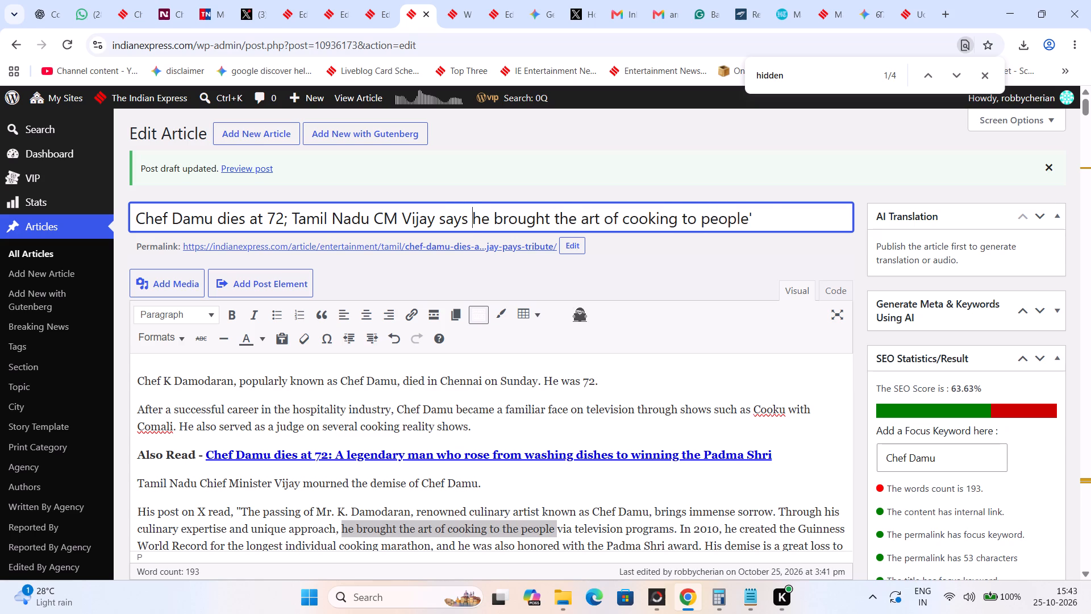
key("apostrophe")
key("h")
Remove "Tamil Nadu CM" before "Vijay" in the headline.
key("Left")
key("Left")
key("Left")
key("Left")
key("Left")
key("Left")
key("Left")
key("Left")
key("Left")
key("Left")
key("Left")
key("Left")
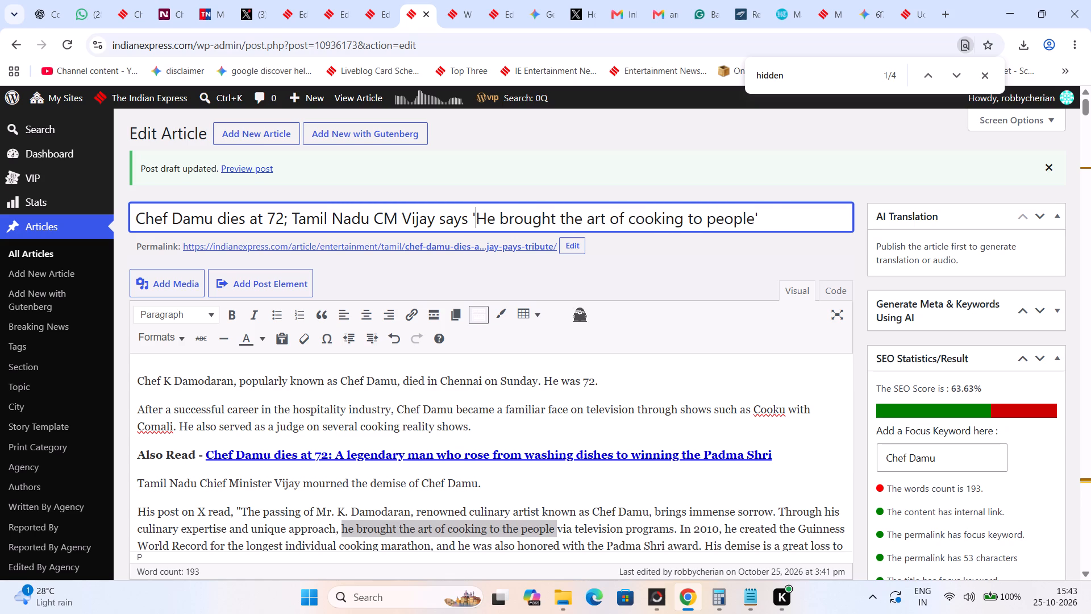
key("Left")
key("BackSpace")
key("BackSpace")
key("BackSpace")
key("BackSpace")
key("BackSpace")
key("BackSpace")
key("BackSpace")
key("BackSpace")
key("BackSpace")
key("BackSpace")
key("BackSpace")
key("BackSpace")
key("BackSpace")
key("BackSpace")
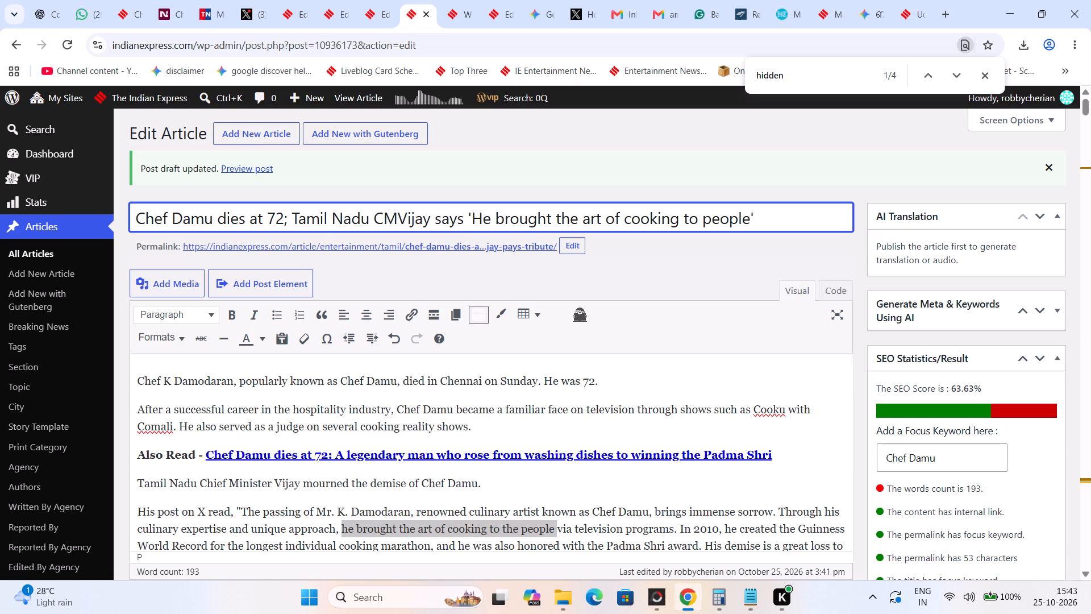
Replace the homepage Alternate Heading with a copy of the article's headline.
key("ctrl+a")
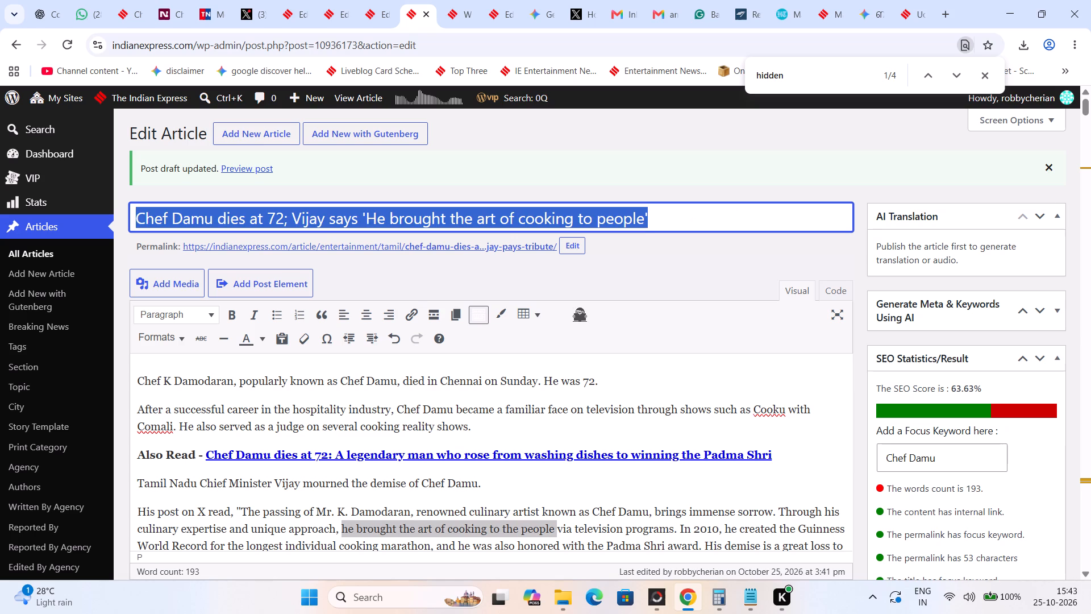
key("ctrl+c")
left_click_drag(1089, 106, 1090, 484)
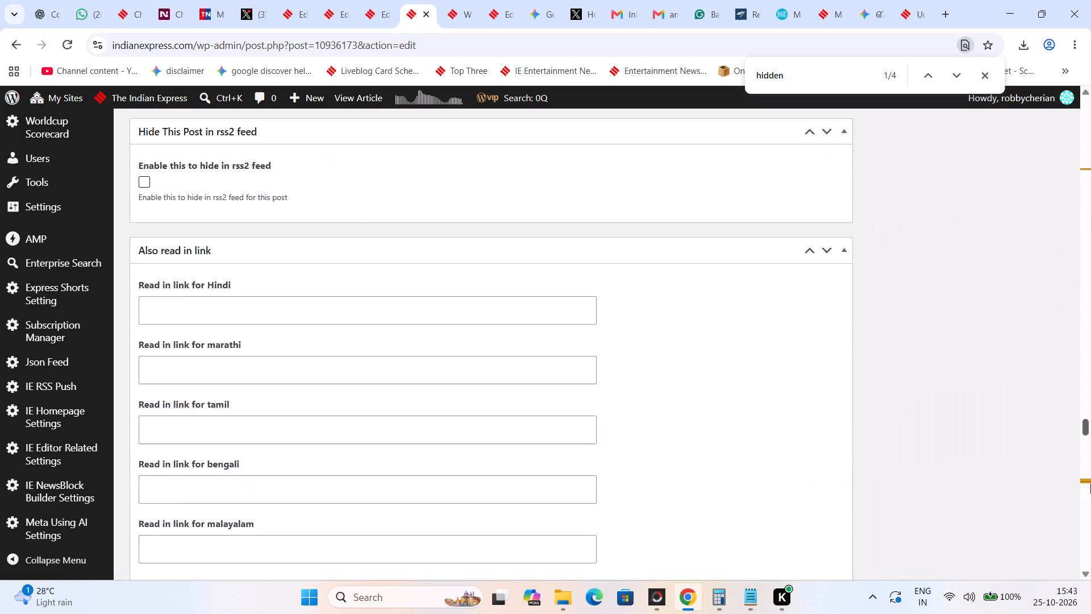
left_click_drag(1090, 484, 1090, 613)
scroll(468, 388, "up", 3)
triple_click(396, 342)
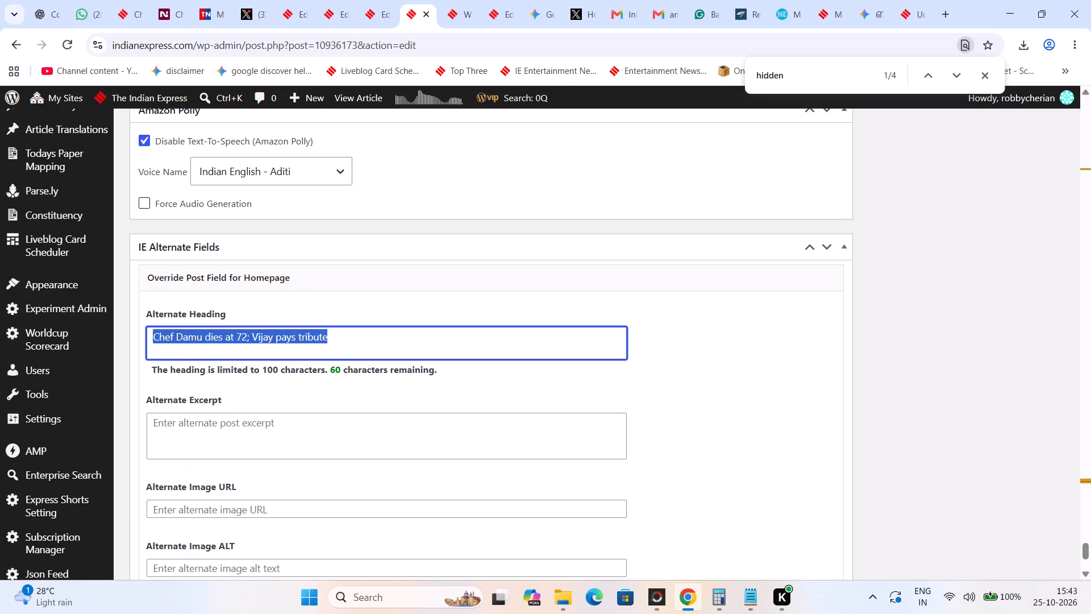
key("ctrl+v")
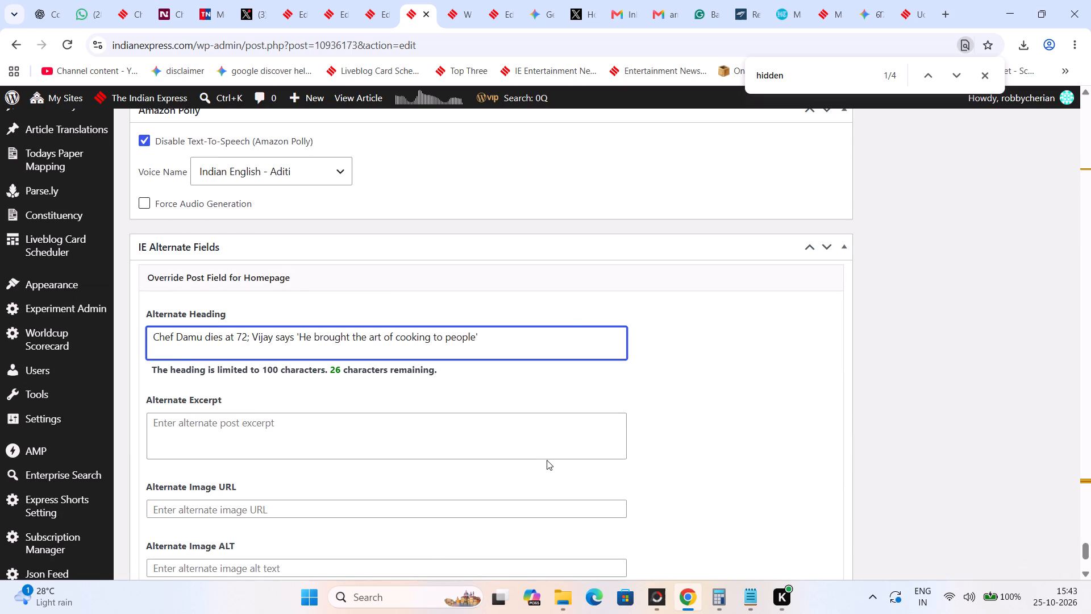
Insert "Tamil Nadu CM" before "Vijay" in the Alternate Heading.
key("BackSpace")
key("BackSpace")
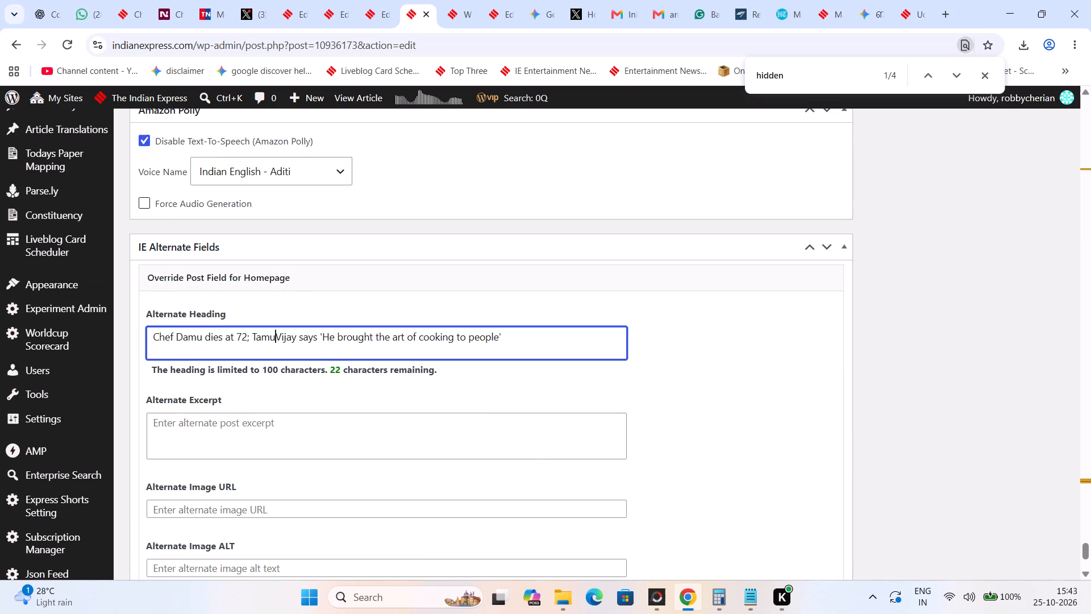
key("BackSpace")
key("BackSpace")
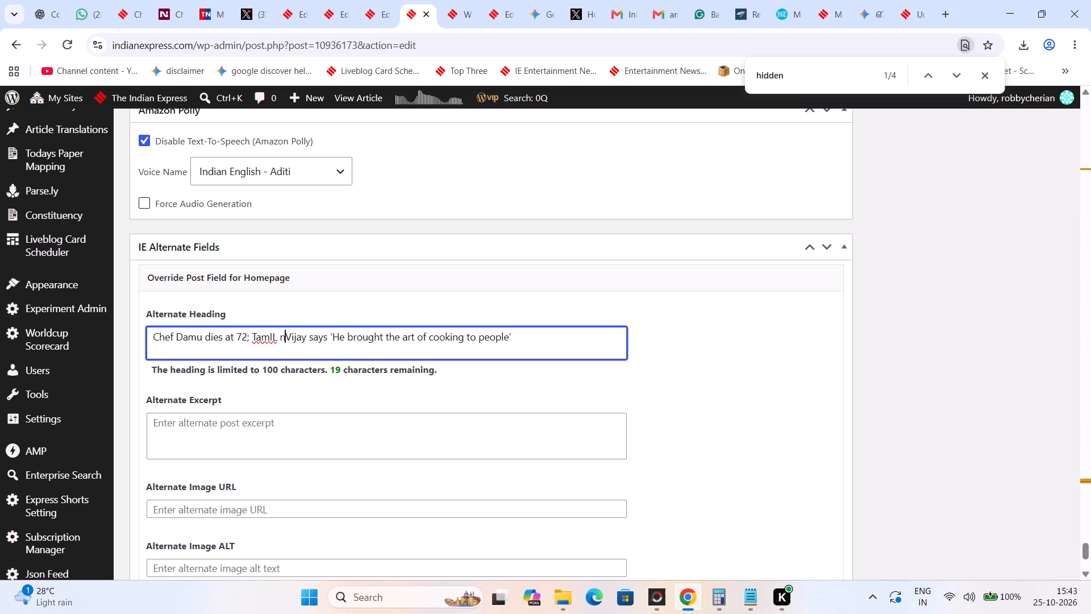
key("BackSpace")
key("BackSpace")
key("BackSpace")
key("BackSpace")
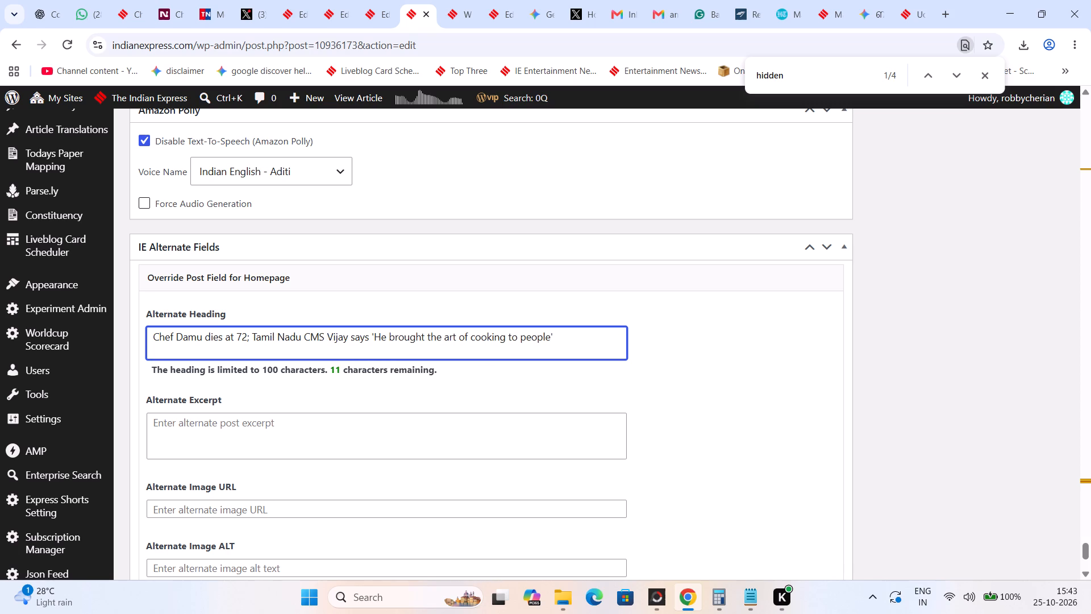
key("BackSpace")
key("BackSpace")
key("space")
Replace the wording after "Vijay" in the Alternate Heading with "pays tribute".
key("Down")
key("BackSpace")
key("BackSpace")
key("BackSpace")
key("BackSpace")
key("BackSpace")
key("BackSpace")
key("BackSpace")
key("BackSpace")
key("BackSpace")
key("BackSpace")
key("BackSpace")
key("BackSpace")
key("BackSpace")
key("BackSpace")
key("BackSpace")
key("BackSpace")
key("BackSpace")
key("BackSpace")
key("BackSpace")
key("BackSpace")
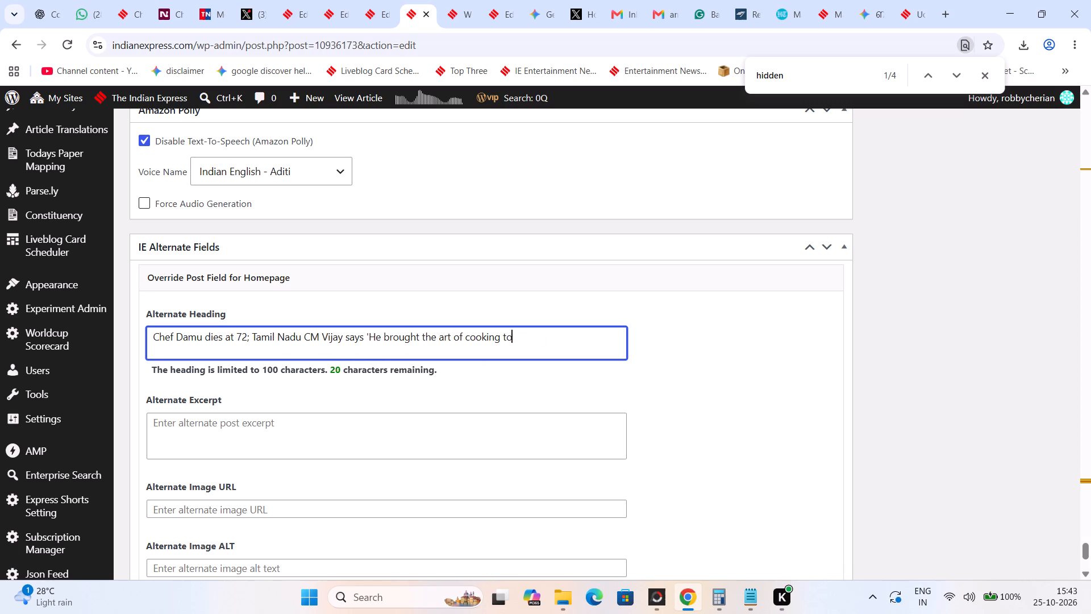
key("BackSpace")
key("BackSpace")
type("PAYS")
key("space")
key("BackSpace")
key("BackSpace")
type("pays trb")
key("BackSpace")
type("ibute")
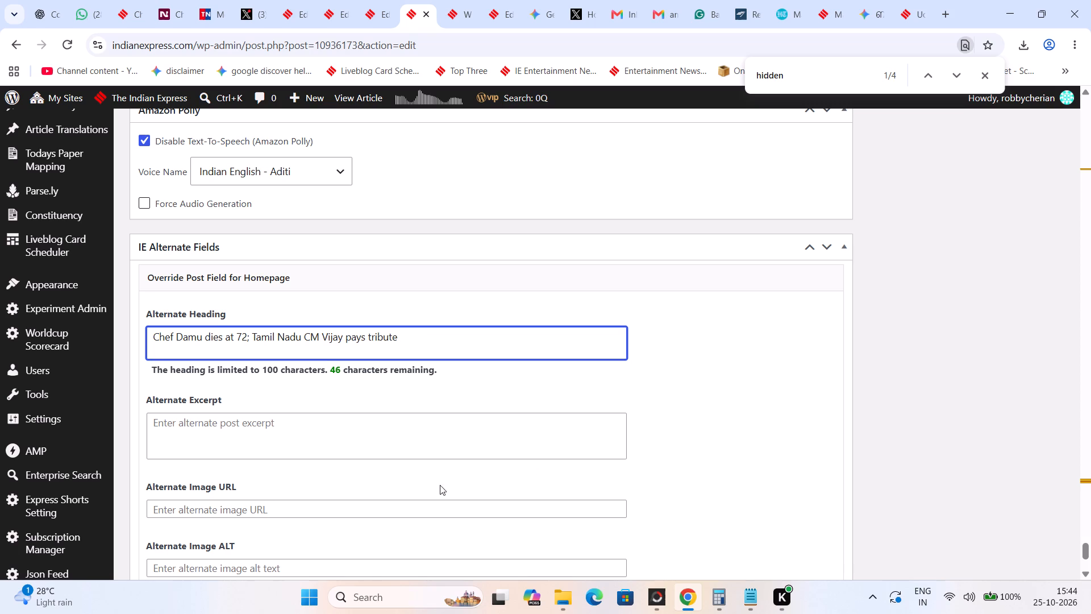
Prefix the article's headline with "Cooku with Comali fame", copying the show's name from the second paragraph.
left_click(1090, 198)
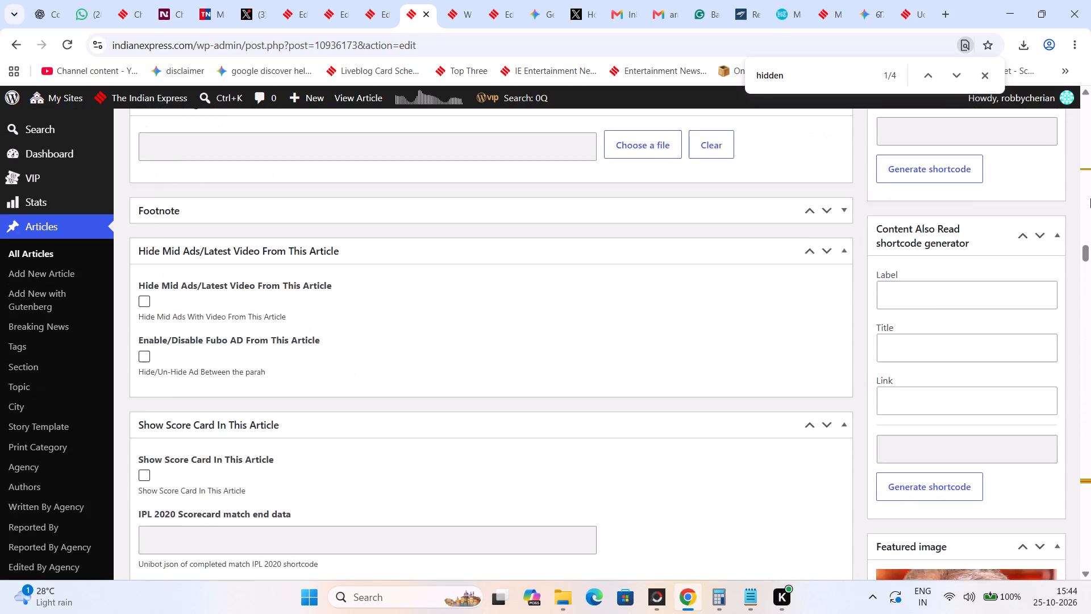
left_click_drag(1090, 198, 1090, 186)
double_click(1090, 186)
left_click_drag(1090, 186, 1090, 114)
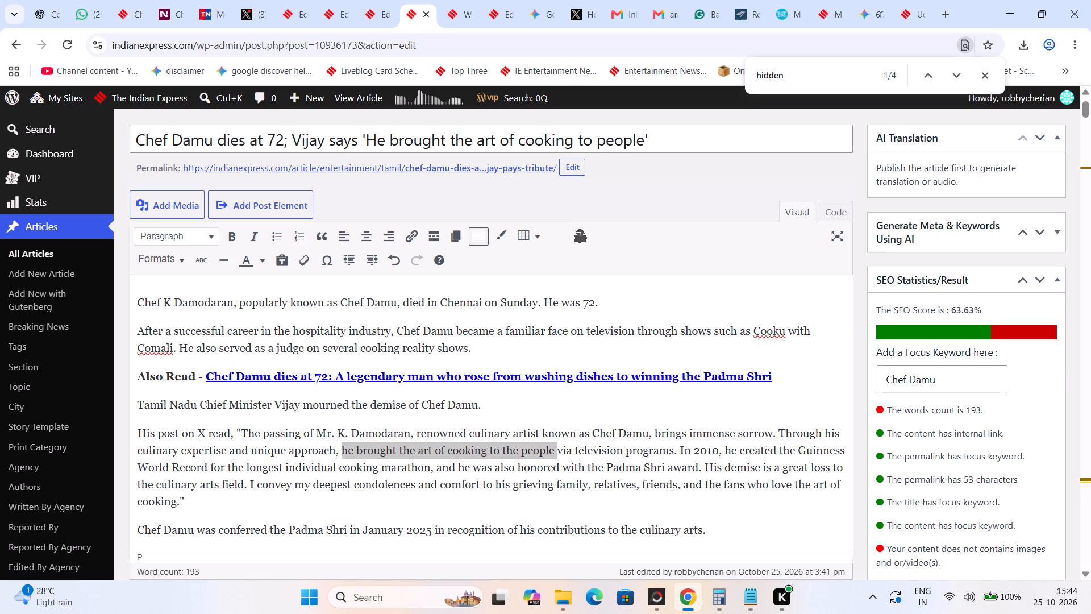
left_click(756, 331)
left_click_drag(755, 331, 176, 342)
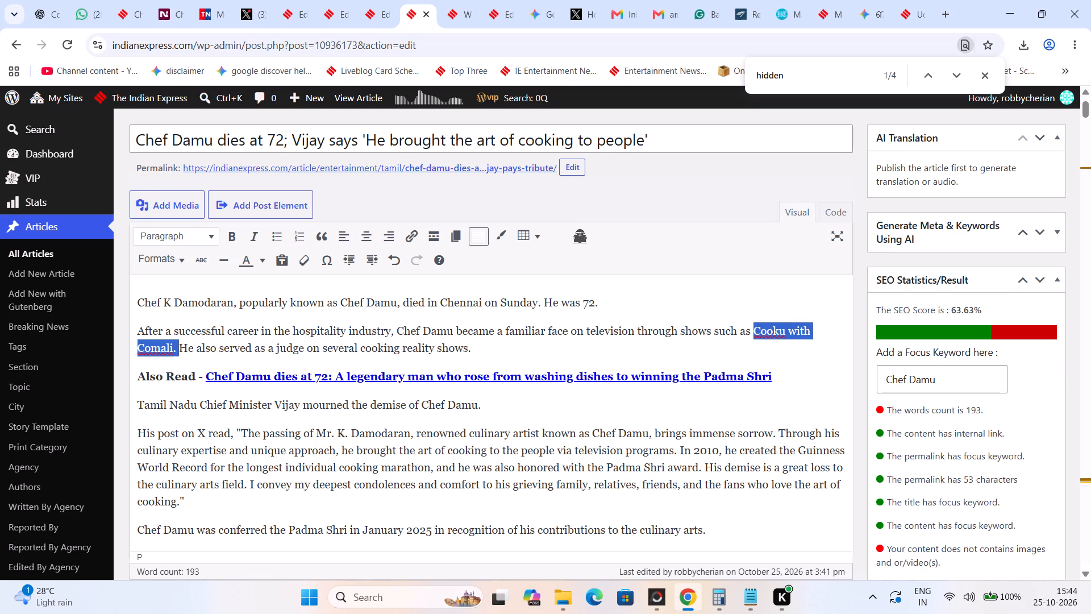
left_click_drag(176, 342, 172, 342)
key("ctrl+c")
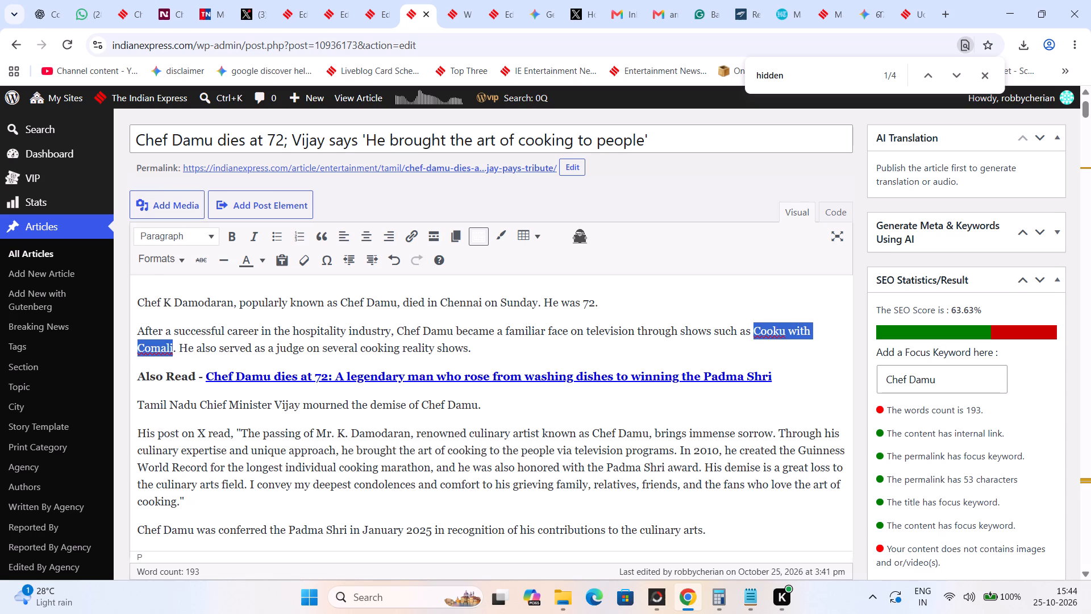
left_click(138, 131)
key("ctrl+v")
key("space")
type("fa")
type("me")
key("space")
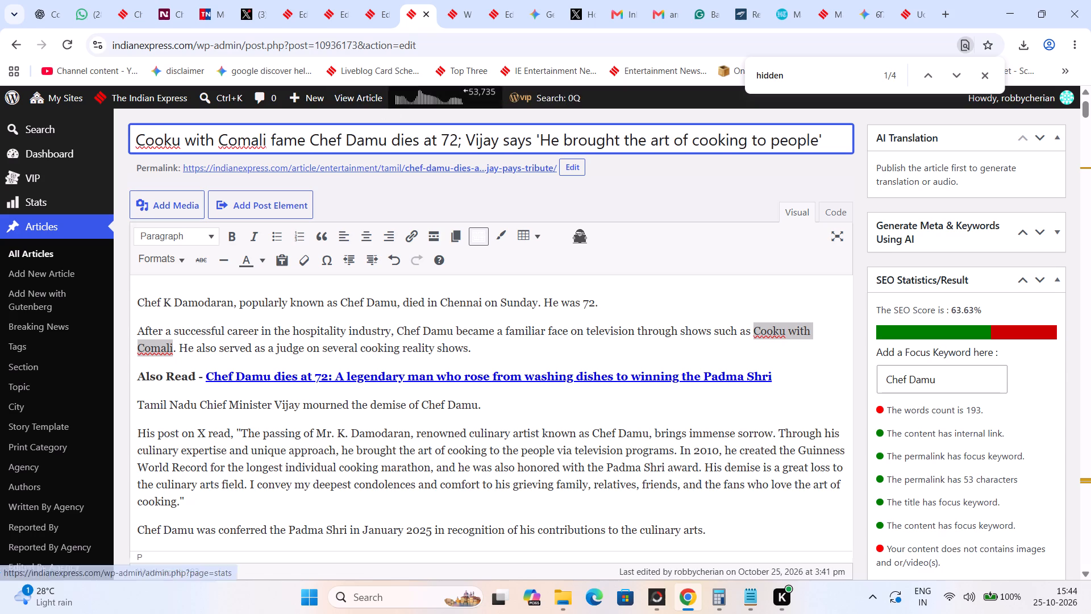
Replace the quote wording after "Vijay" in the headline with "pays tribute".
left_click_drag(506, 131, 1048, 126)
key("BackSpace")
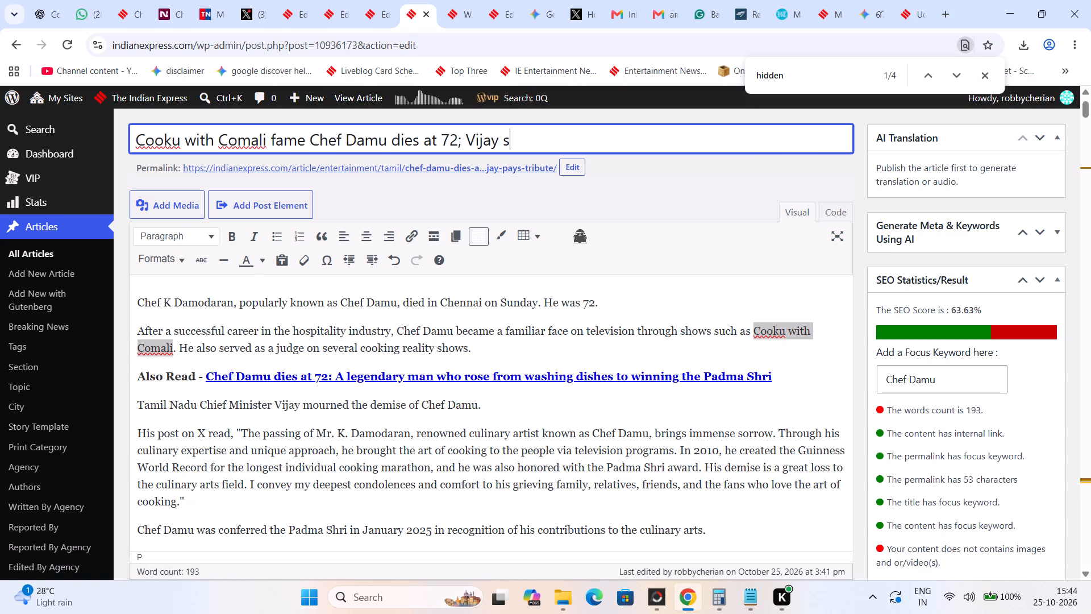
key("BackSpace")
type("pays trb")
key("BackSpace")
type("ibute")
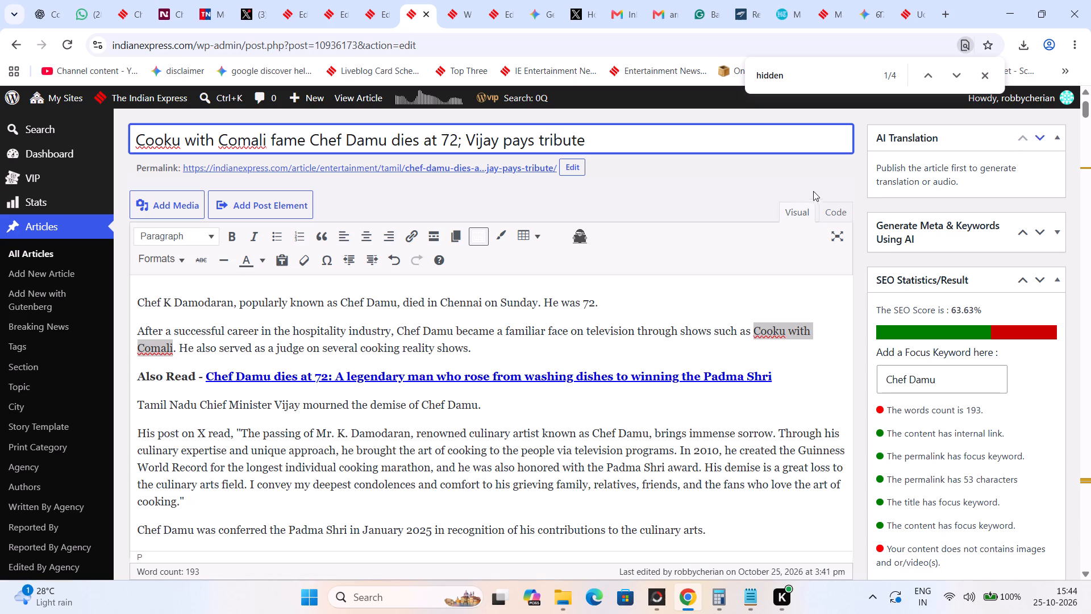
Add "Cooku with Comali" to the meta Keywords after "Chef Damu", copying the show's name from the headline.
left_click_drag(273, 142, 146, 135)
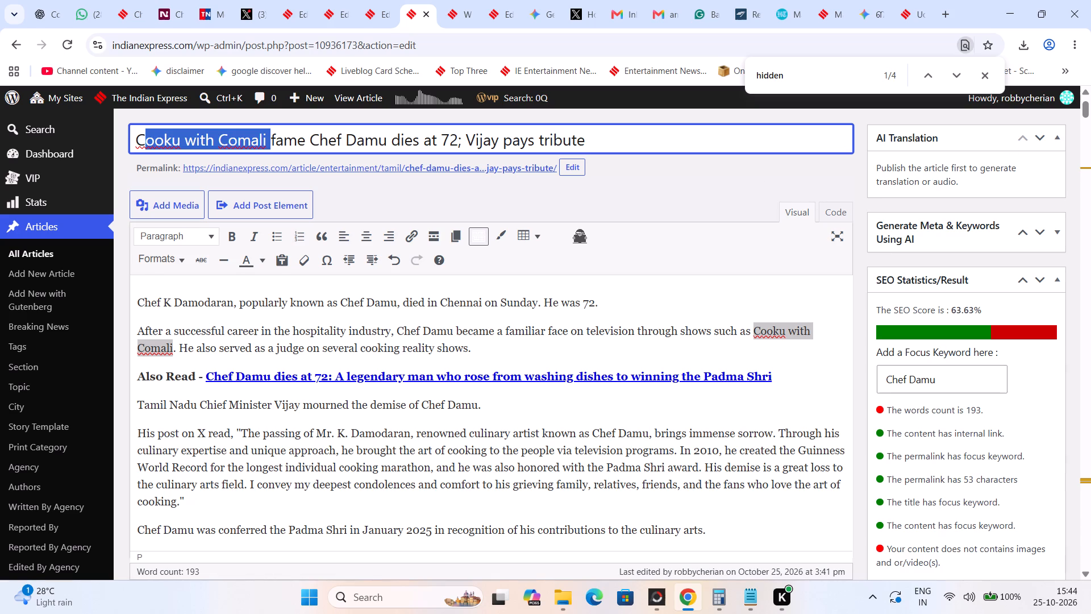
left_click_drag(146, 135, 109, 135)
key("ctrl+c")
scroll(213, 251, "down", 15)
scroll(236, 306, "down", 4)
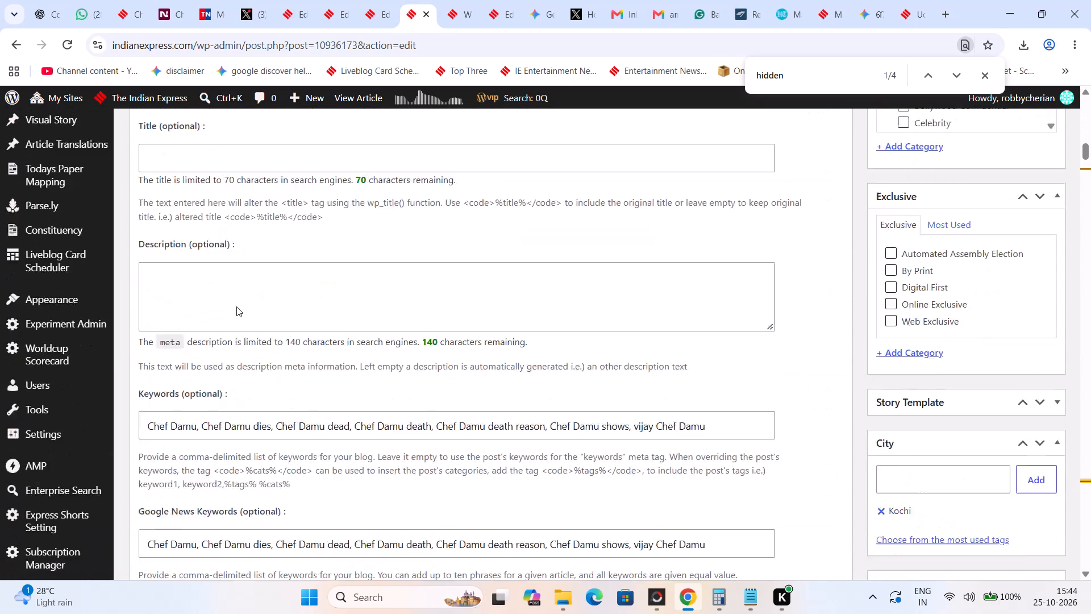
left_click(197, 354)
left_click(202, 361)
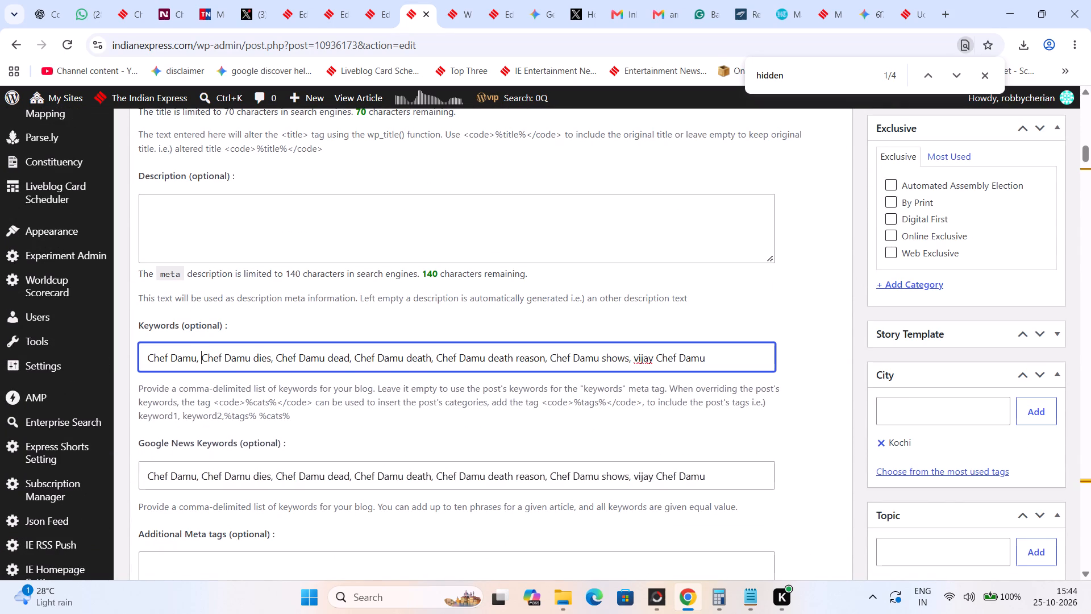
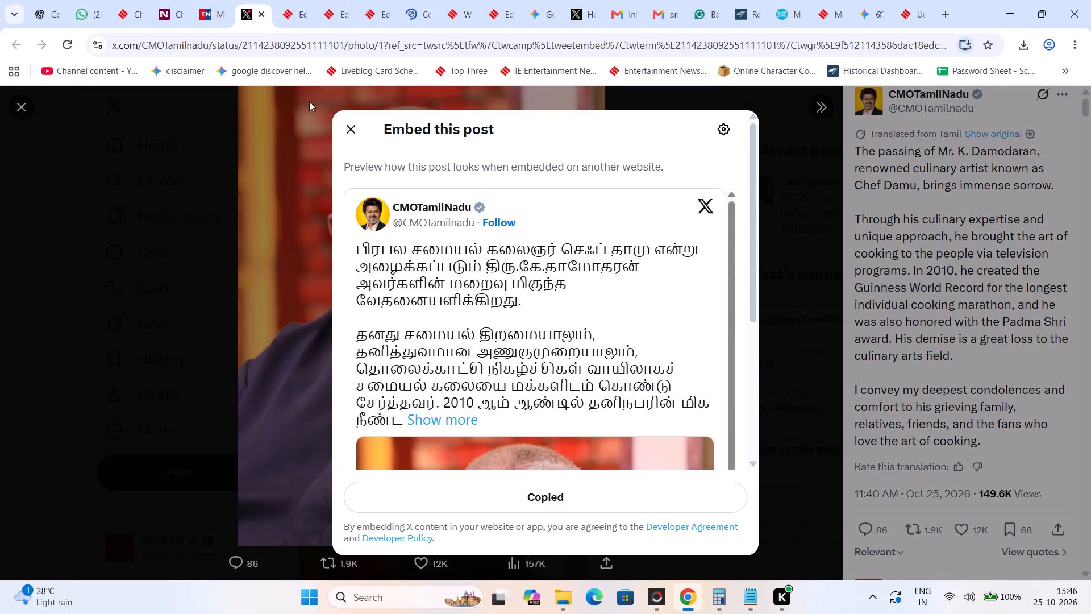
Switch to X, leave the condolence post and paste the published Chef Damu article's link into a new post on the home feed.
left_click(111, 178)
left_click(28, 105)
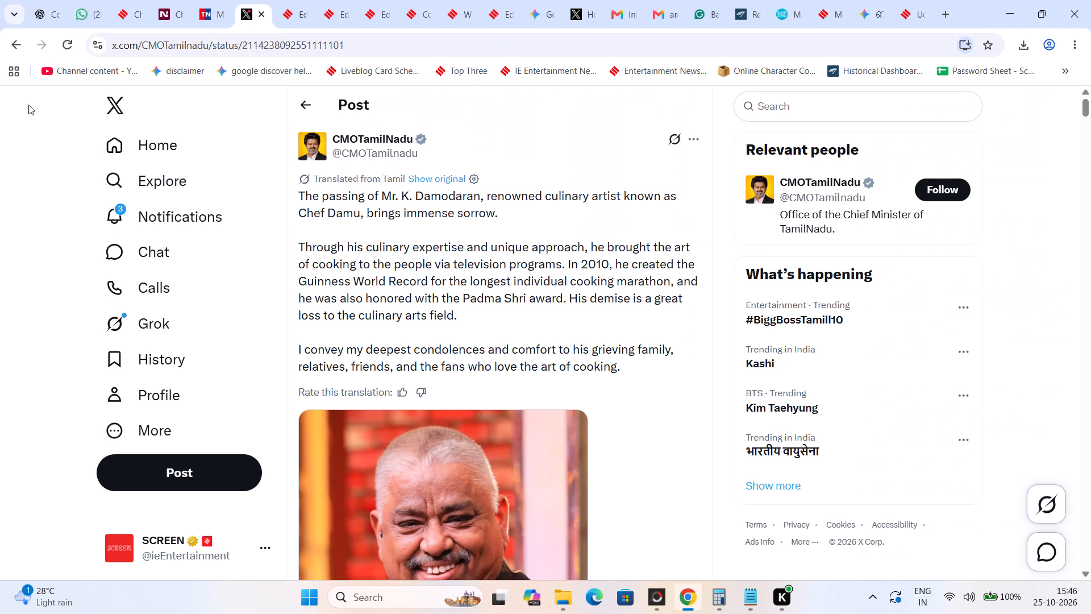
left_click(111, 106)
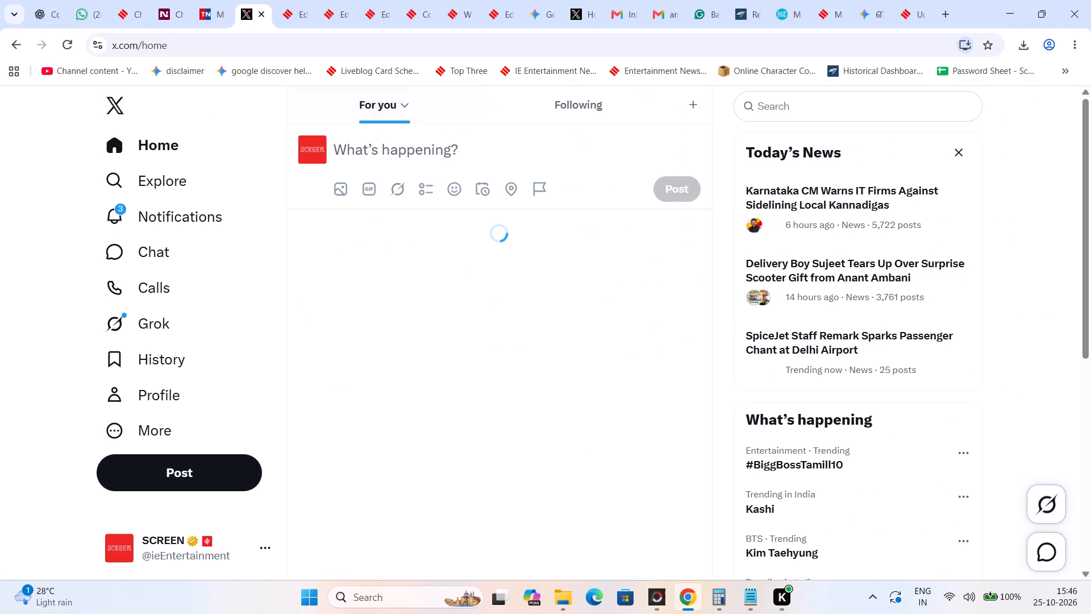
left_click(480, 146)
key("ctrl+v")
Copy "Cooku with Comali fame Chef Damu" from the published article's headline and paste it before the link in the X post draft.
left_click(416, 0)
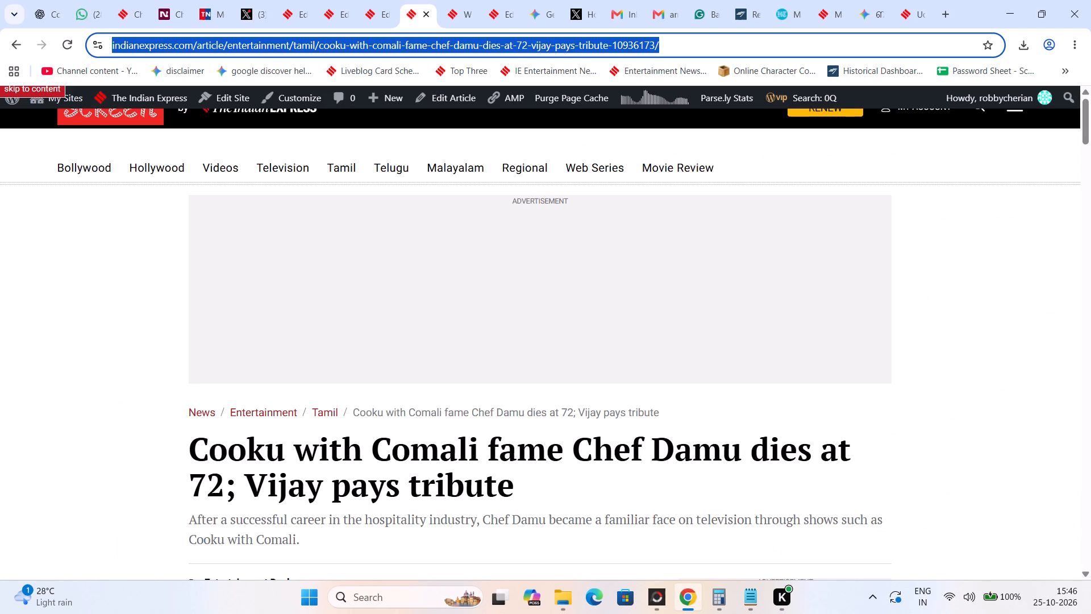
left_click_drag(198, 463, 735, 445)
key("ctrl+c")
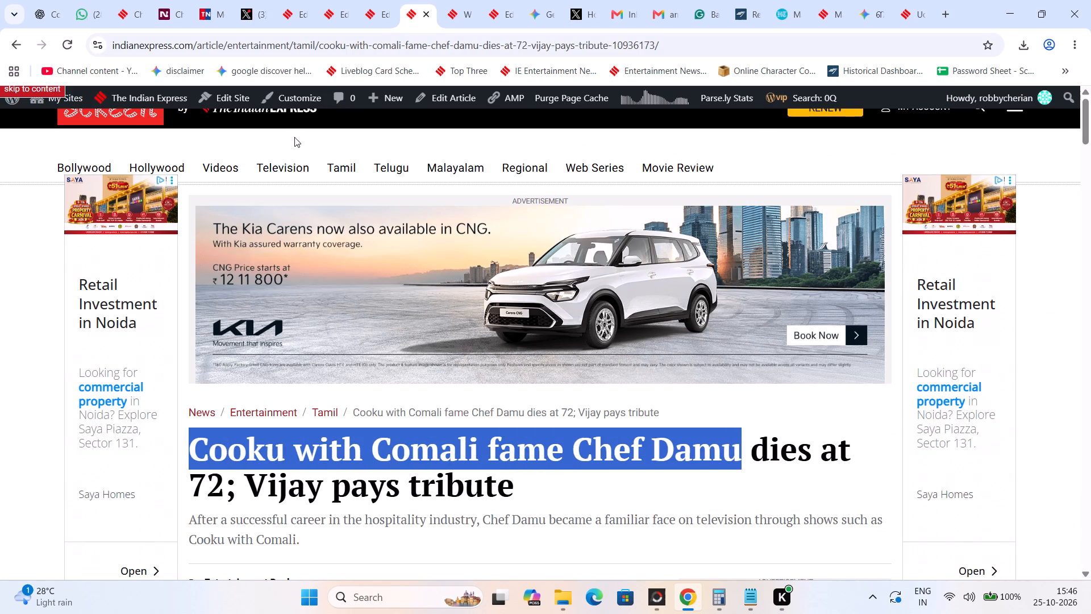
left_click(255, 8)
left_click(338, 153)
key("ctrl+v")
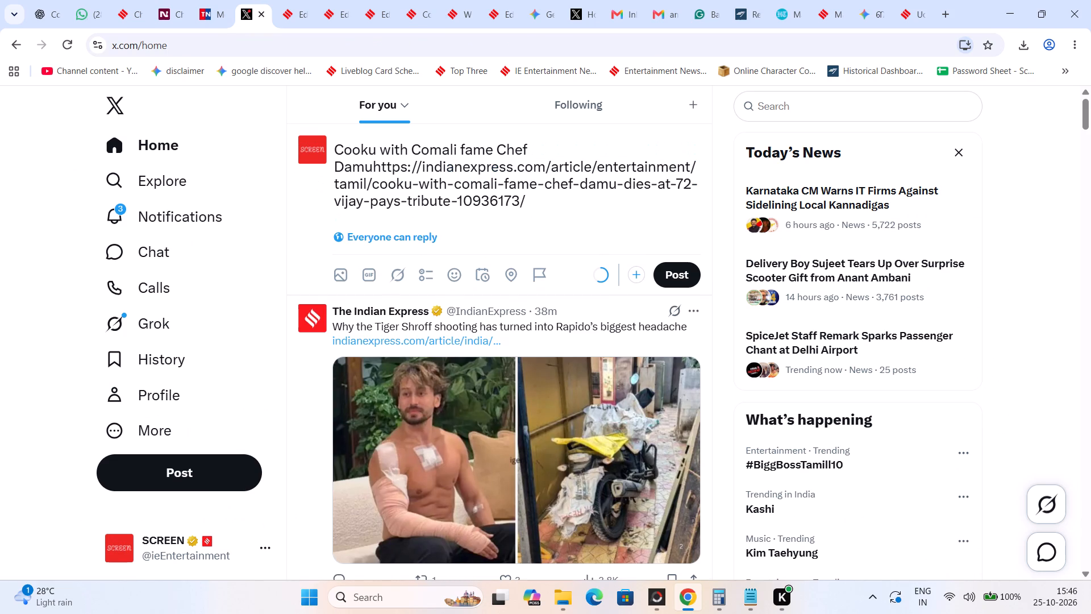
Move the article link onto its own line and add "Vijay pays tribute to" before "Cooku with Comali fame Chef Damu".
key("Return")
left_click(338, 153)
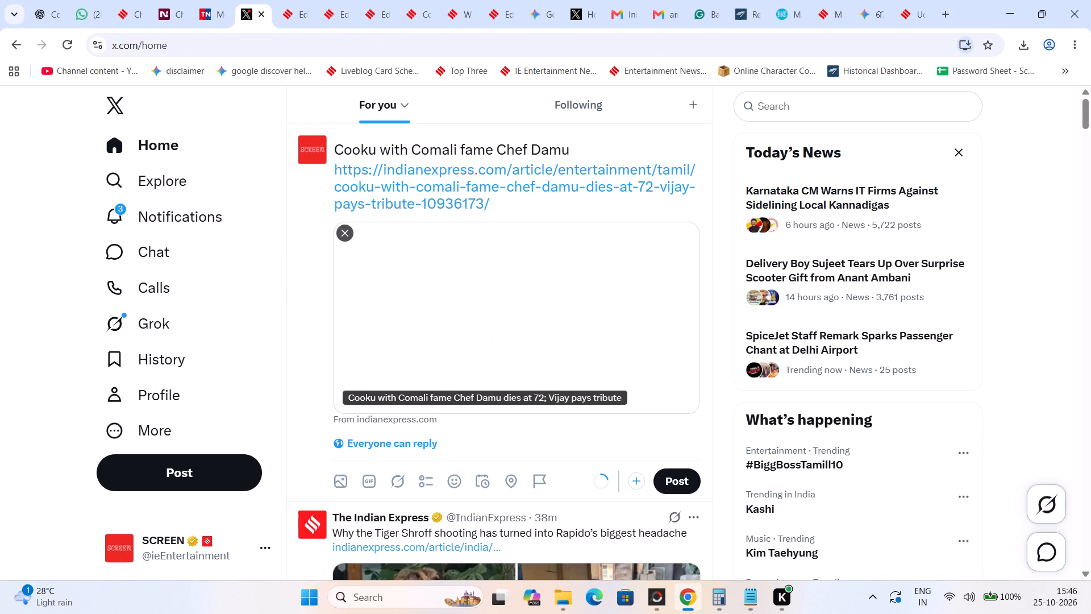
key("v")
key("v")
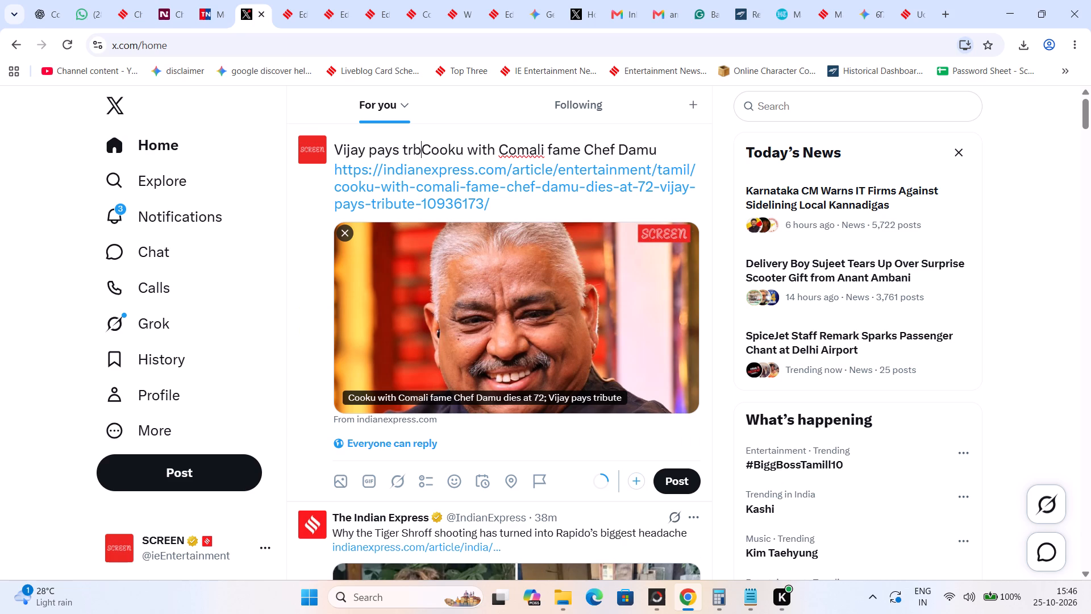
key("BackSpace")
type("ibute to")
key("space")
Turn "Chef Damu" in the post draft into the single hashtag #ChefDamu.
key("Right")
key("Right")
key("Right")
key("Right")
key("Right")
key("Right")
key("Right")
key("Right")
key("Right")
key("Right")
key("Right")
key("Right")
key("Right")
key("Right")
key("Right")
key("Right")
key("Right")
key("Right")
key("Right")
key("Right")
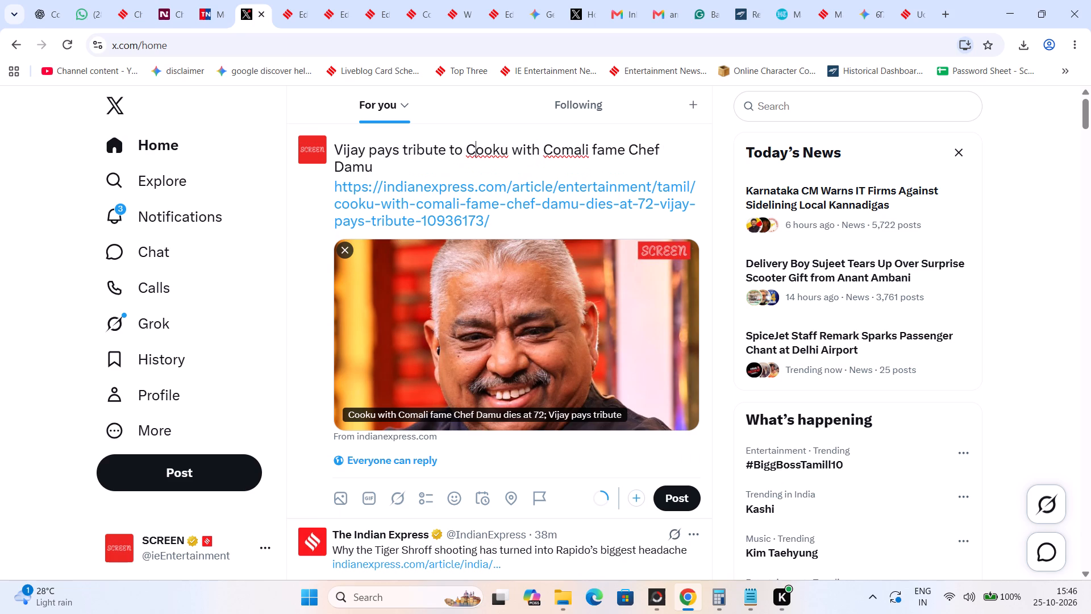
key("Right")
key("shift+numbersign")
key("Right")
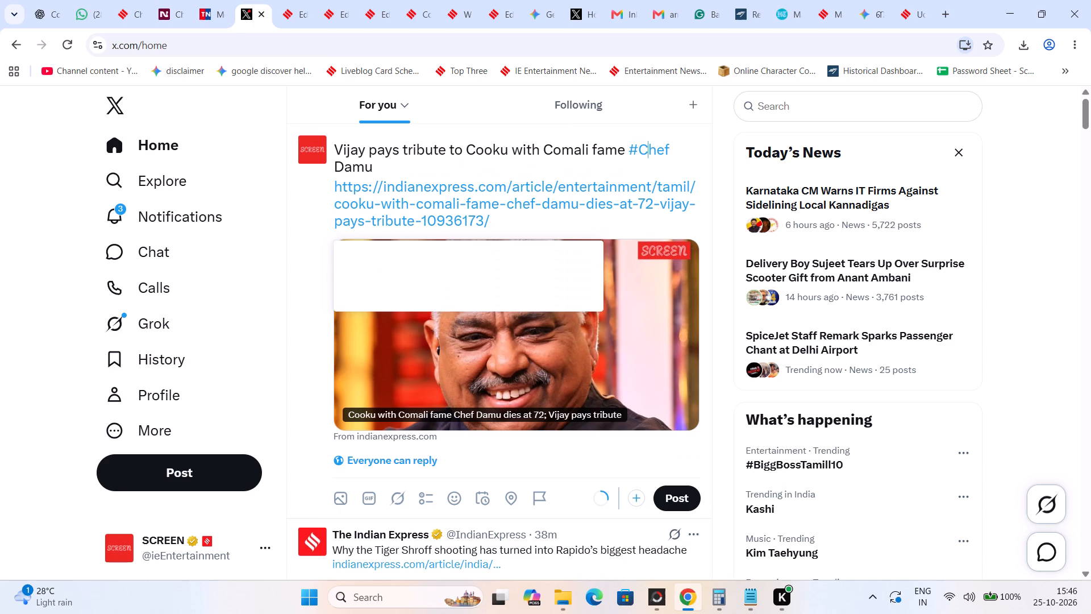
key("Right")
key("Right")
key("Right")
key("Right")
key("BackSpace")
Turn "Vijay" at the start of the post draft into the hashtag #Vijay, without taking a suggested hashtag.
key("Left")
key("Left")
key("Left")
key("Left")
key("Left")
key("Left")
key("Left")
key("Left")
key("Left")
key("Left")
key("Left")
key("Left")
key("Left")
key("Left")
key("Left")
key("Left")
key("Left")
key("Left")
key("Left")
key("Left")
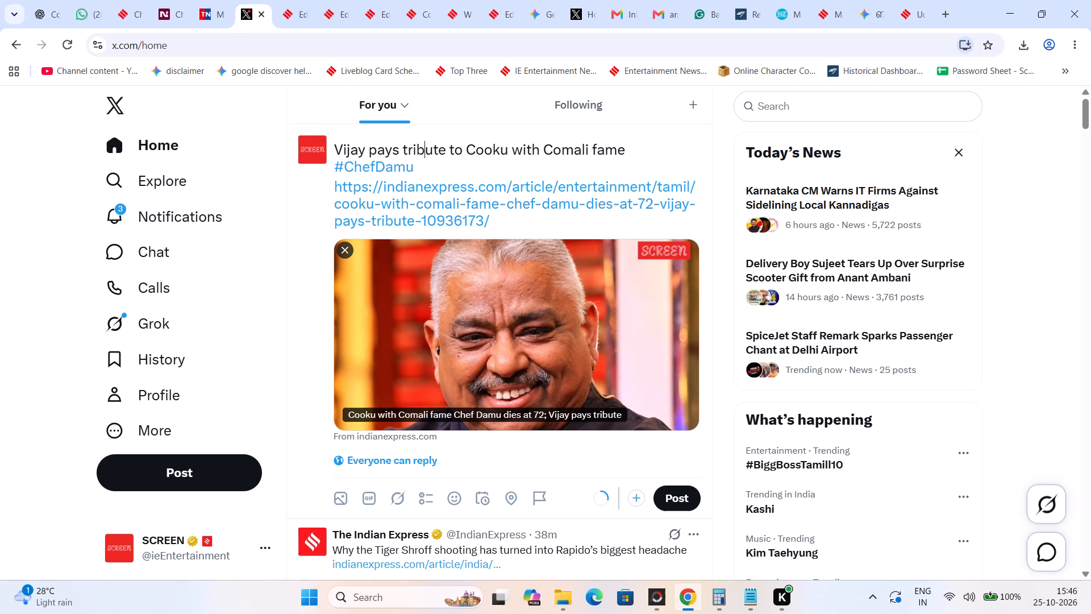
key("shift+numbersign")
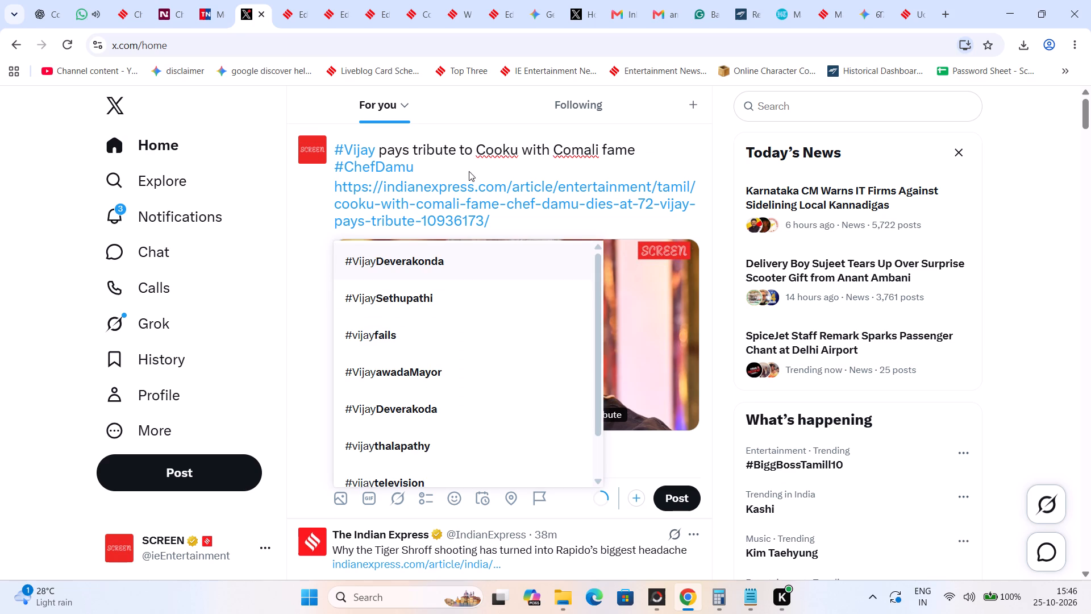
left_click(484, 165)
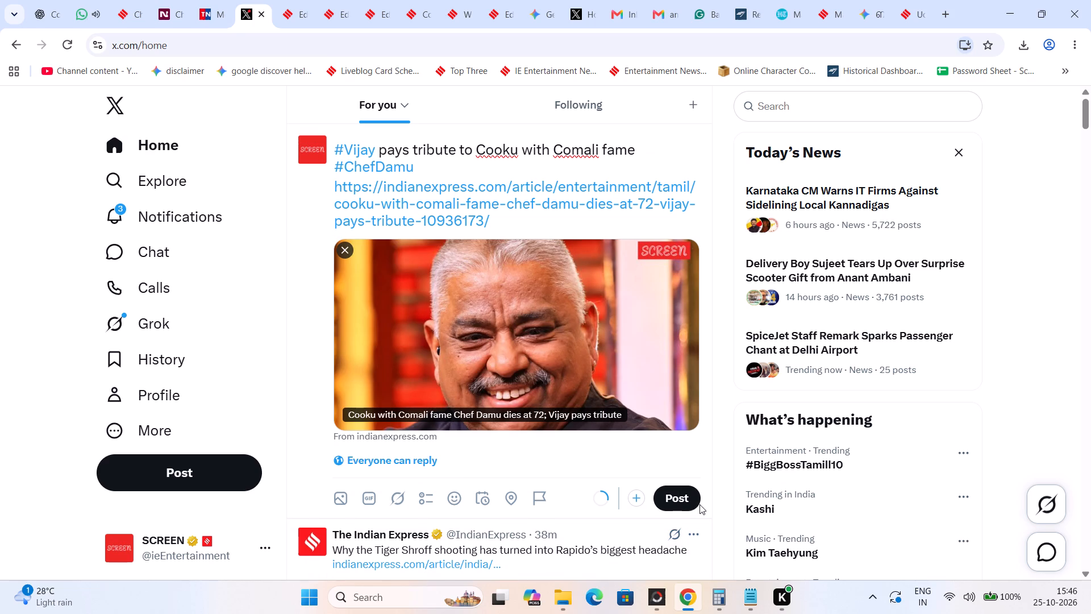
Publish the Chef Damu tribute post on X.
left_click(685, 504)
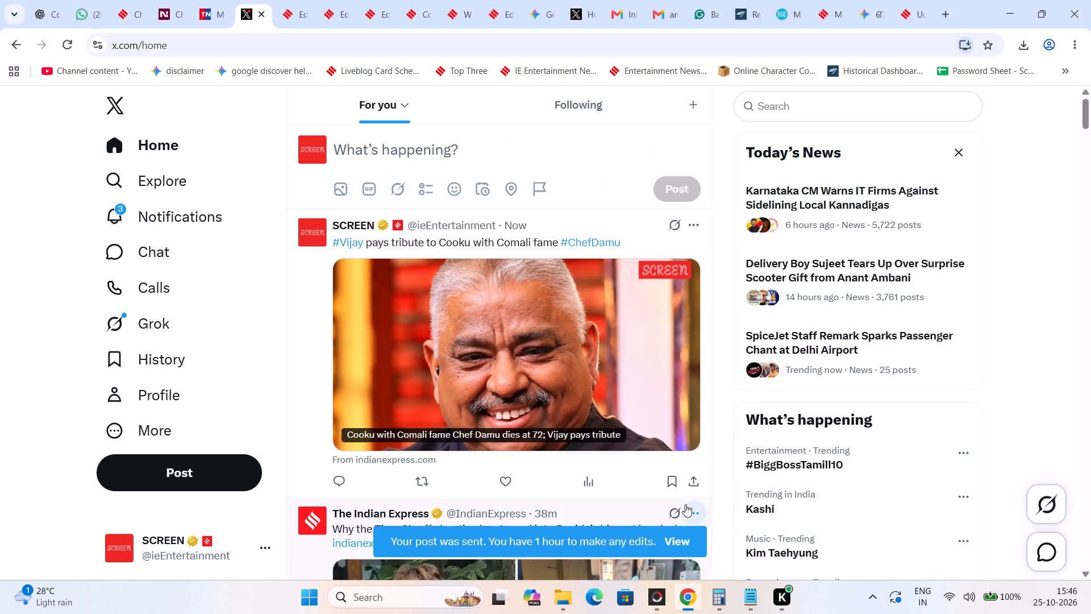
Return to the published Chef Damu article on the Indian Express site.
left_click(477, 0)
left_click(423, 0)
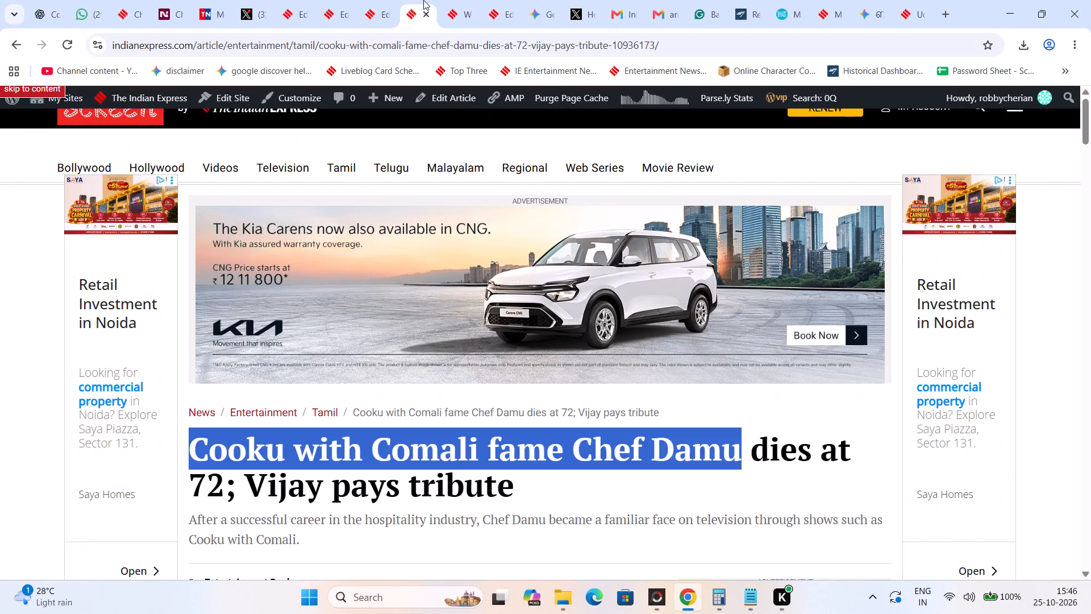
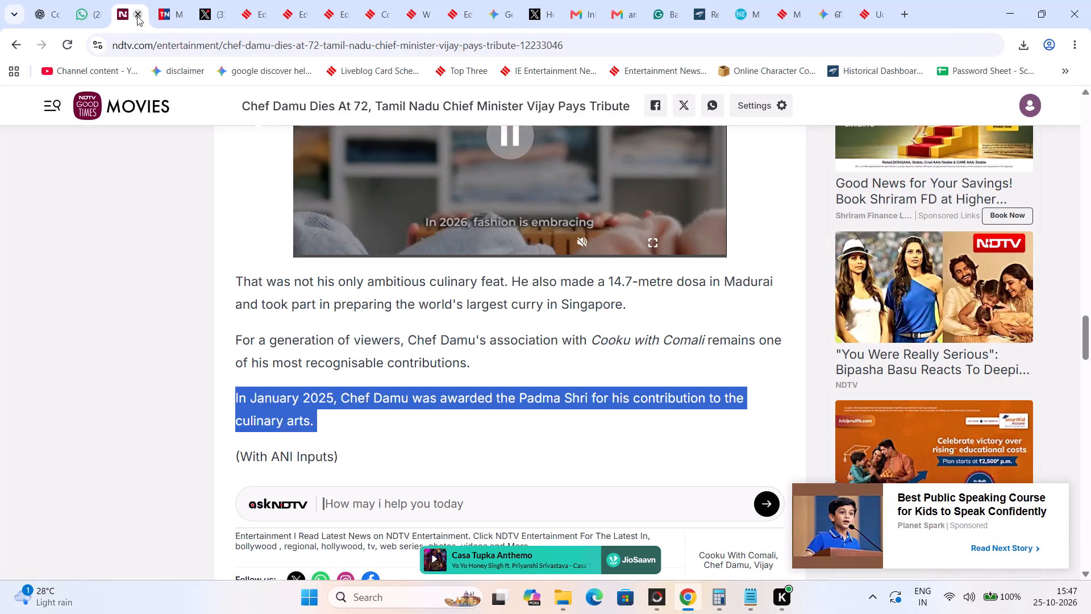
Close the NDTV article on Chef Damu and the reference tab beside it, returning to the X home feed.
left_click(137, 16)
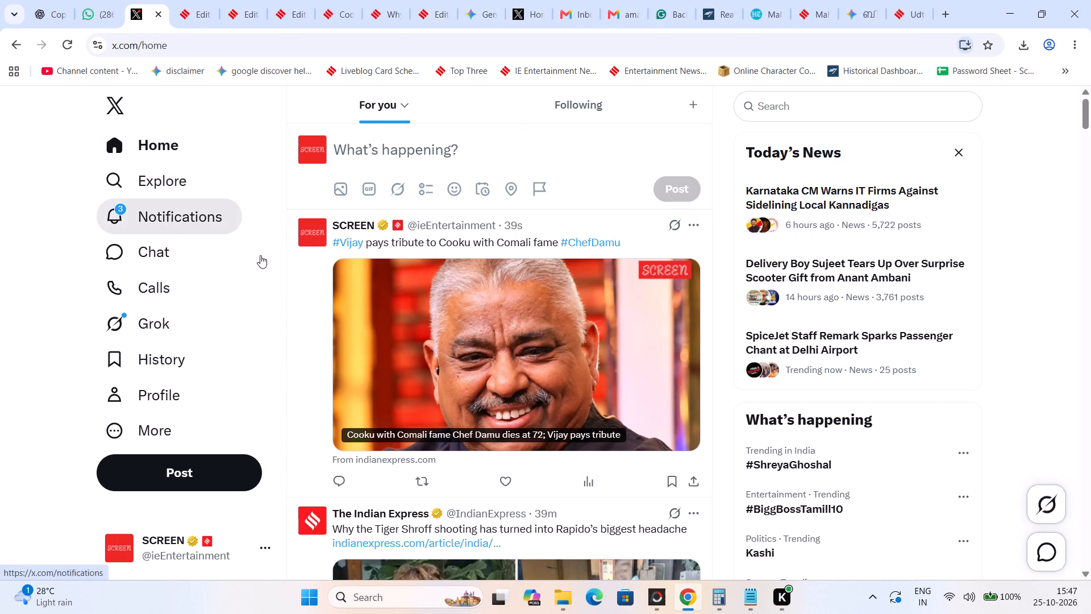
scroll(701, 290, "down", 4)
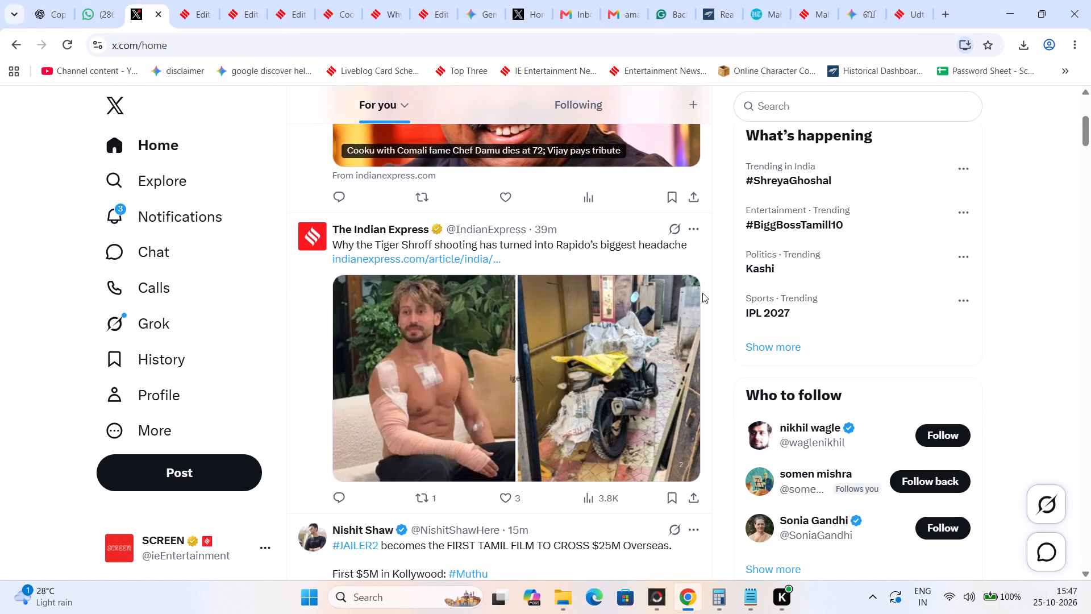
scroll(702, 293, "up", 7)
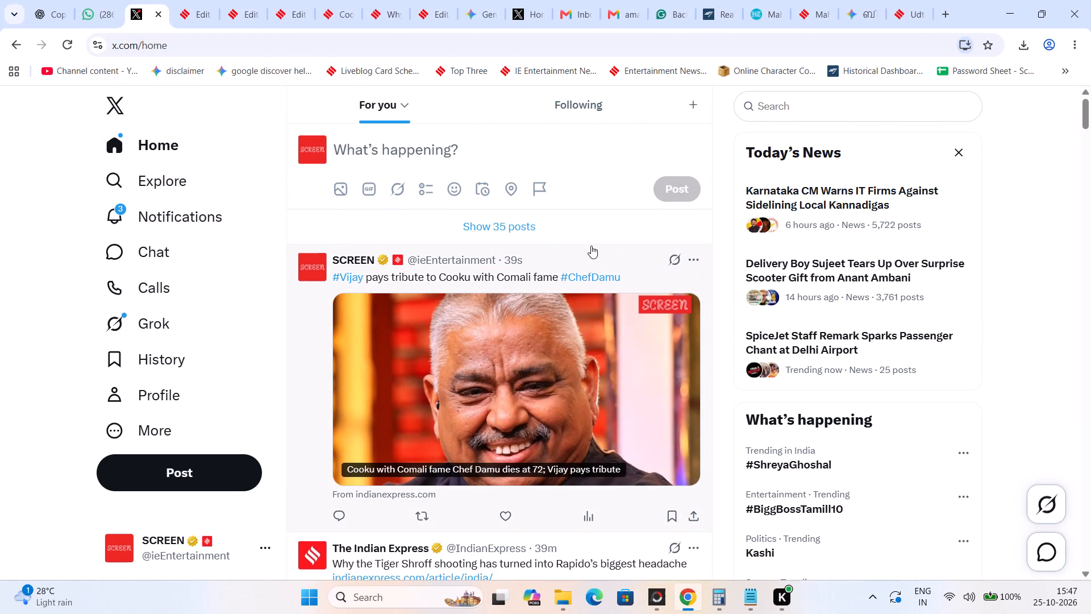
Open the #ChefDamu hashtag from the SCREEN post and look through the top posts about the chef's death.
left_click(586, 275)
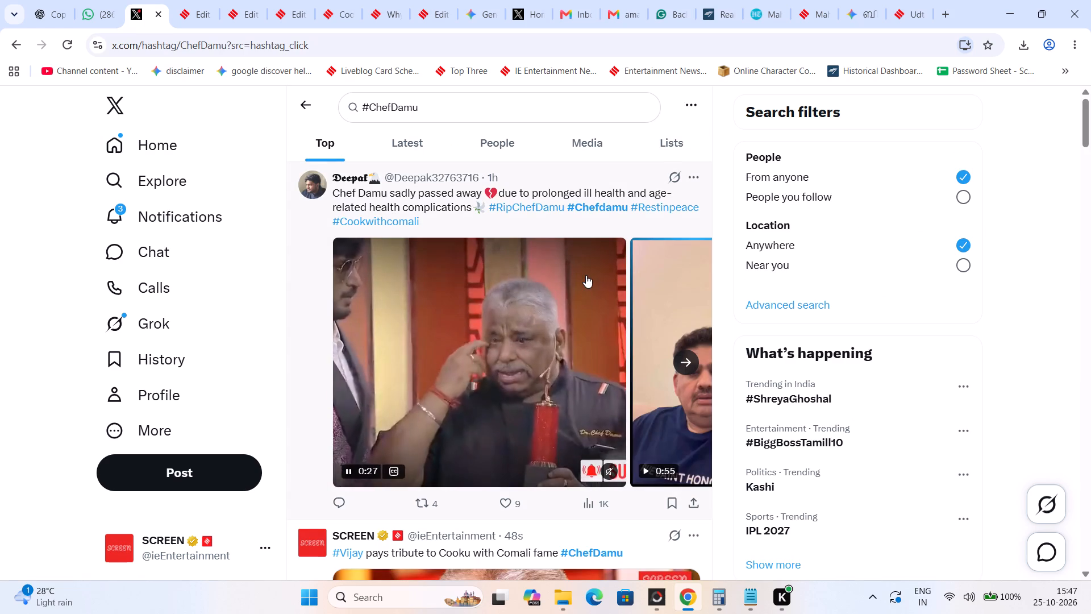
scroll(586, 275, "down", 10)
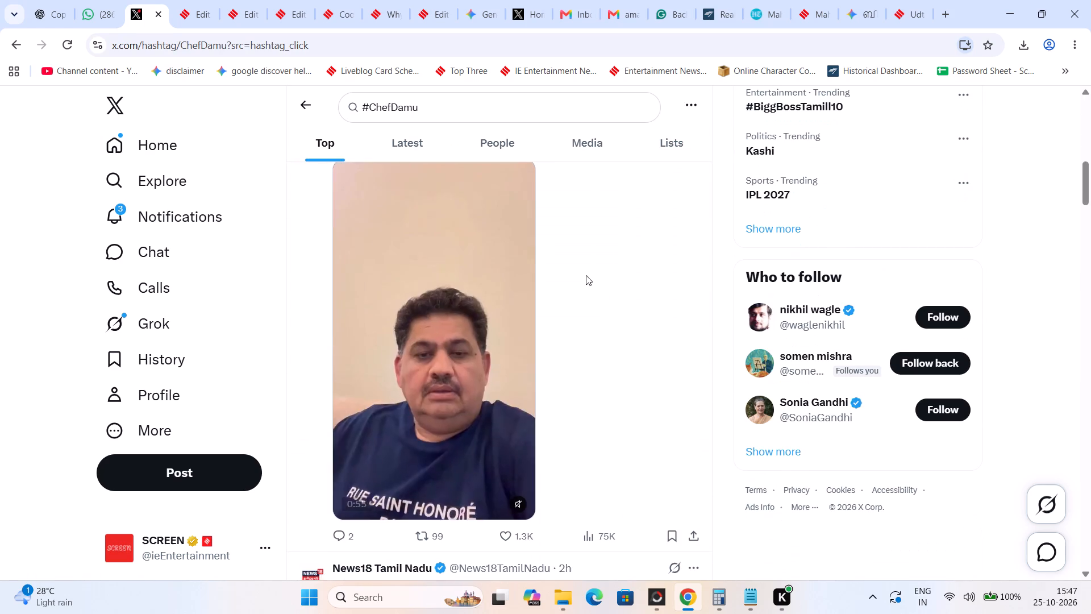
scroll(586, 275, "up", 2)
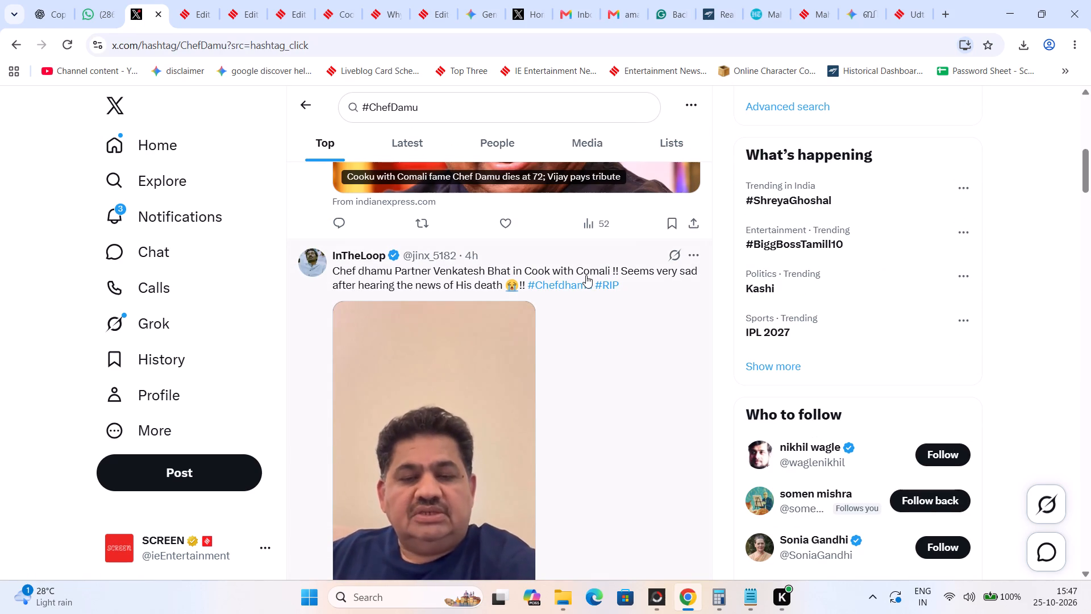
scroll(574, 288, "down", 4)
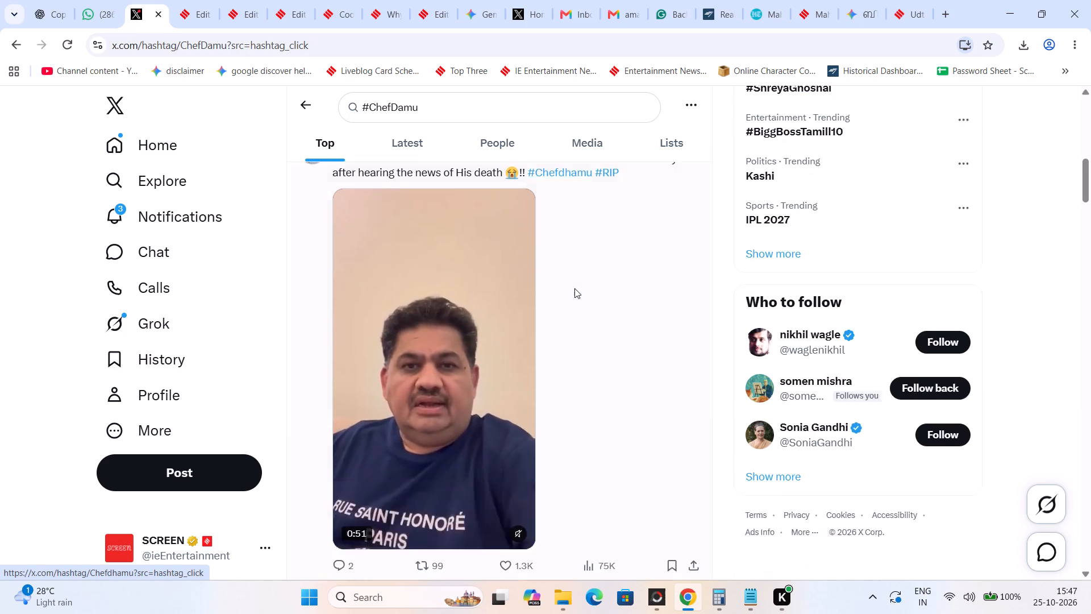
scroll(574, 288, "down", 8)
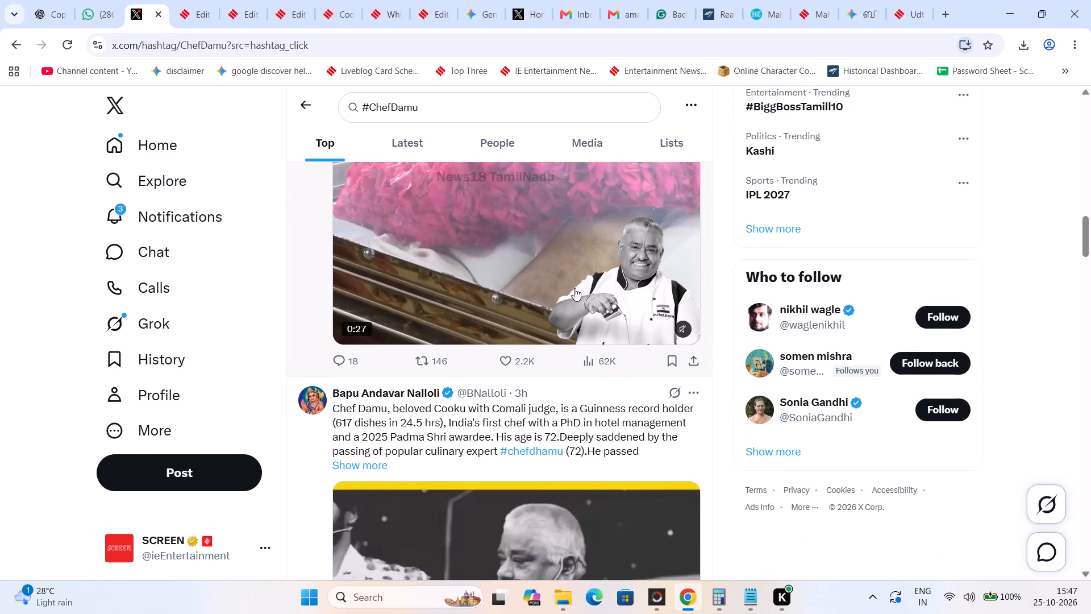
scroll(574, 288, "down", 4)
scroll(574, 288, "up", 2)
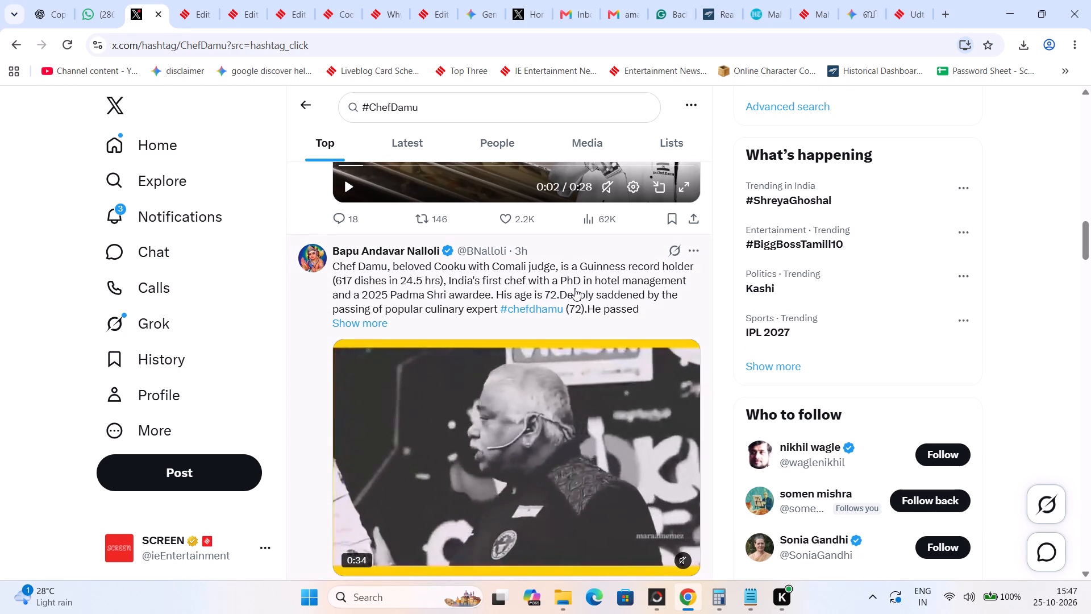
scroll(574, 288, "down", 6)
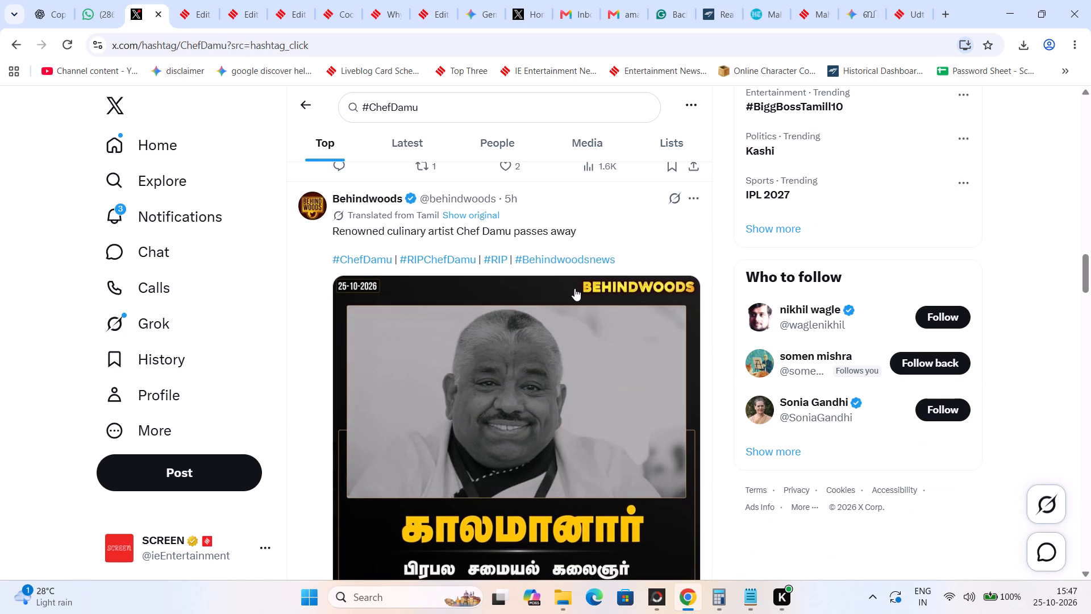
scroll(574, 288, "down", 11)
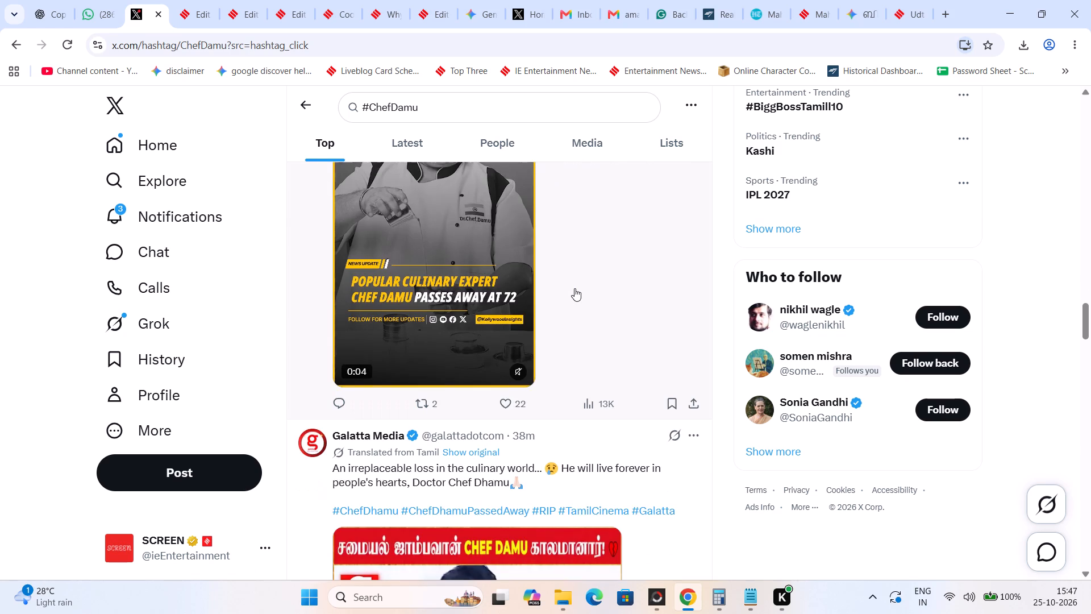
scroll(574, 288, "down", 4)
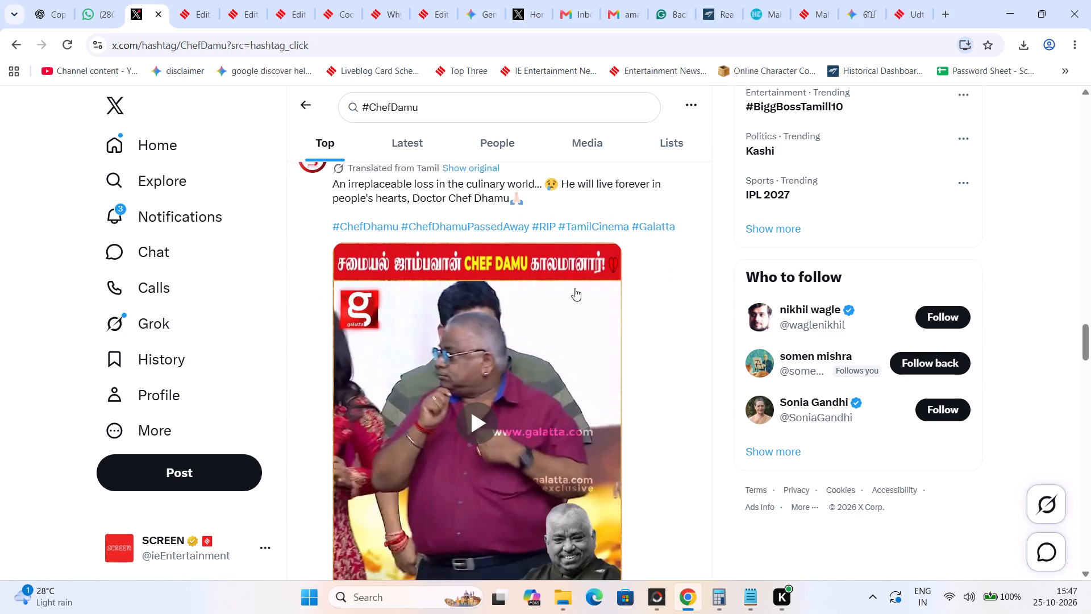
scroll(574, 288, "down", 10)
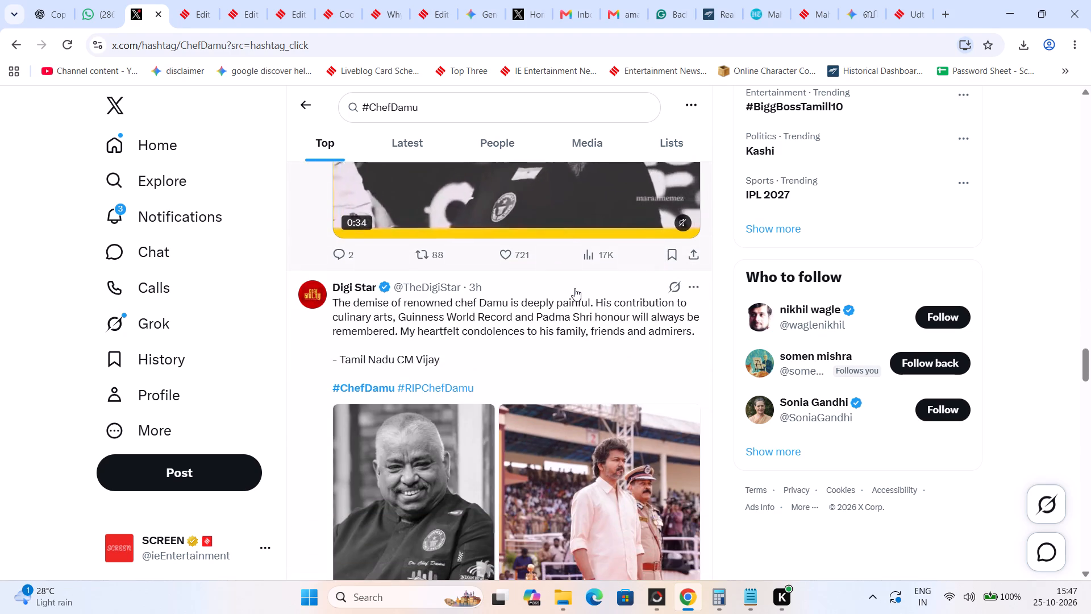
scroll(574, 288, "down", 11)
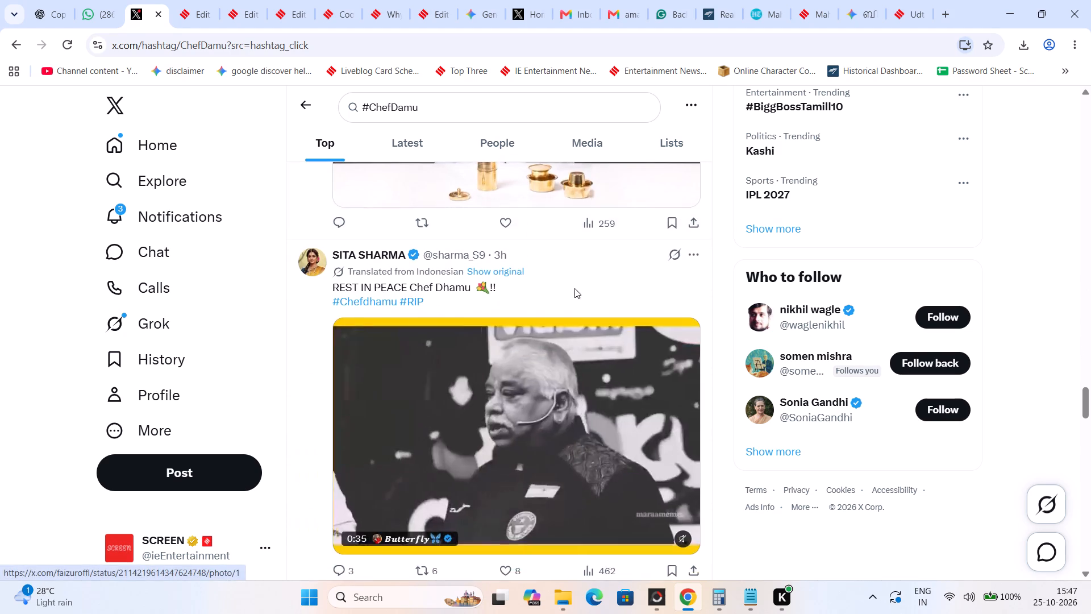
scroll(574, 288, "down", 17)
scroll(574, 288, "down", 4)
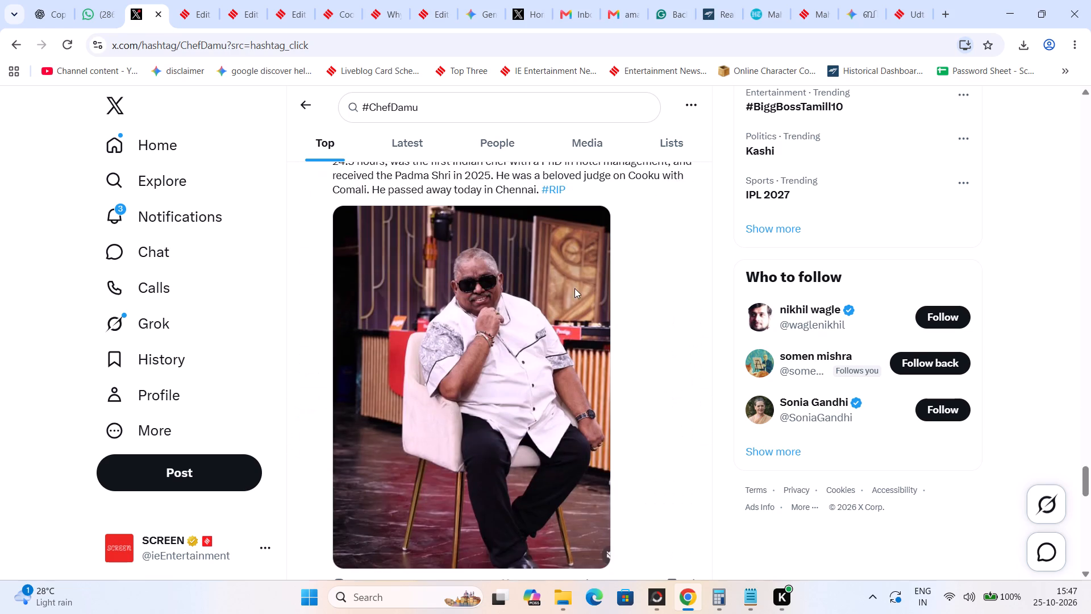
scroll(574, 288, "down", 16)
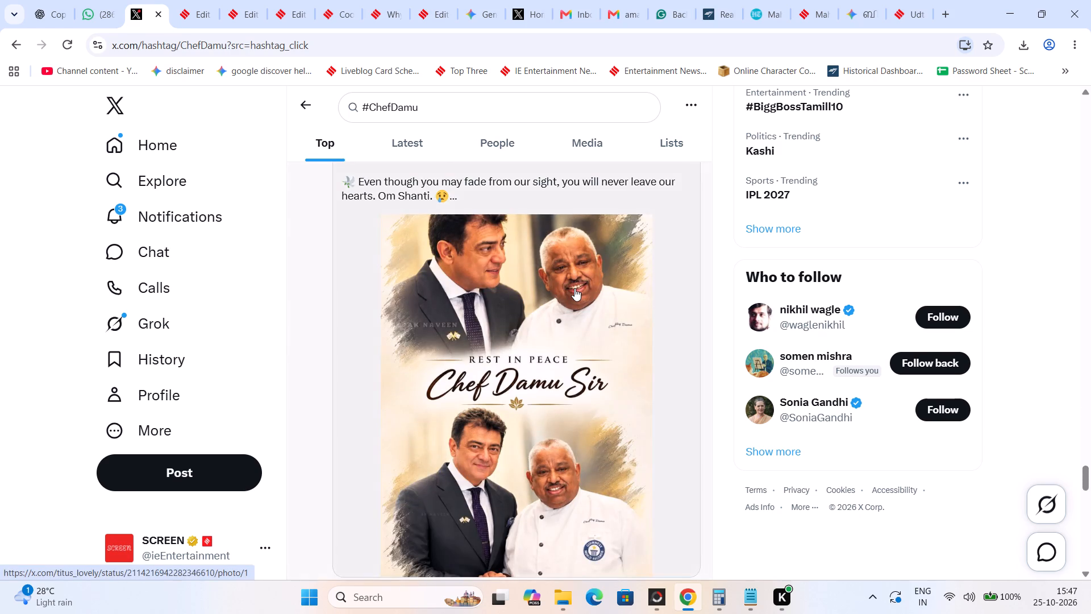
scroll(574, 288, "down", 2)
scroll(574, 288, "up", 4)
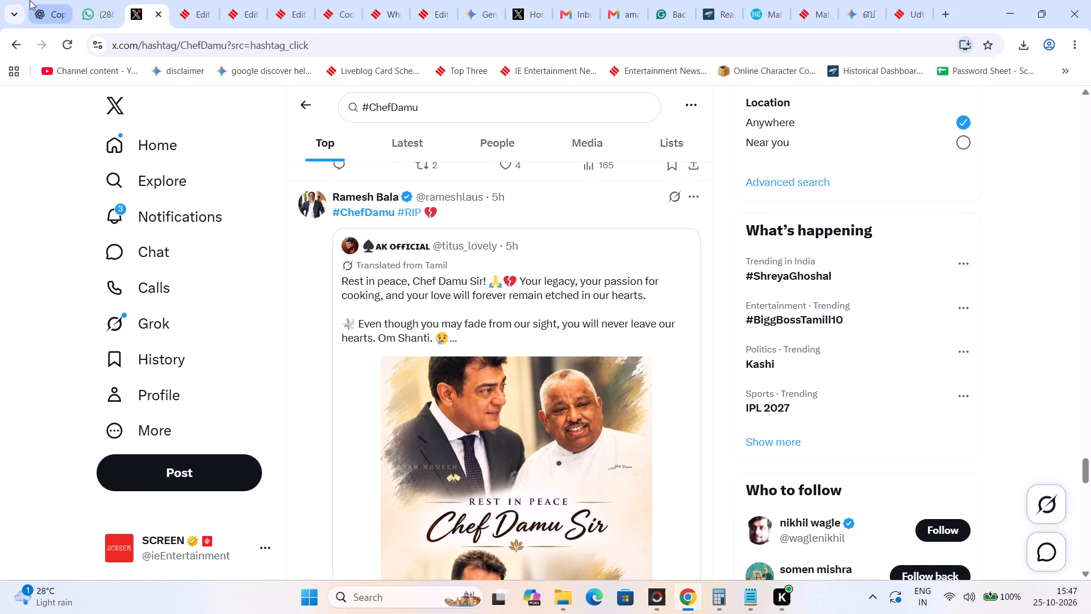